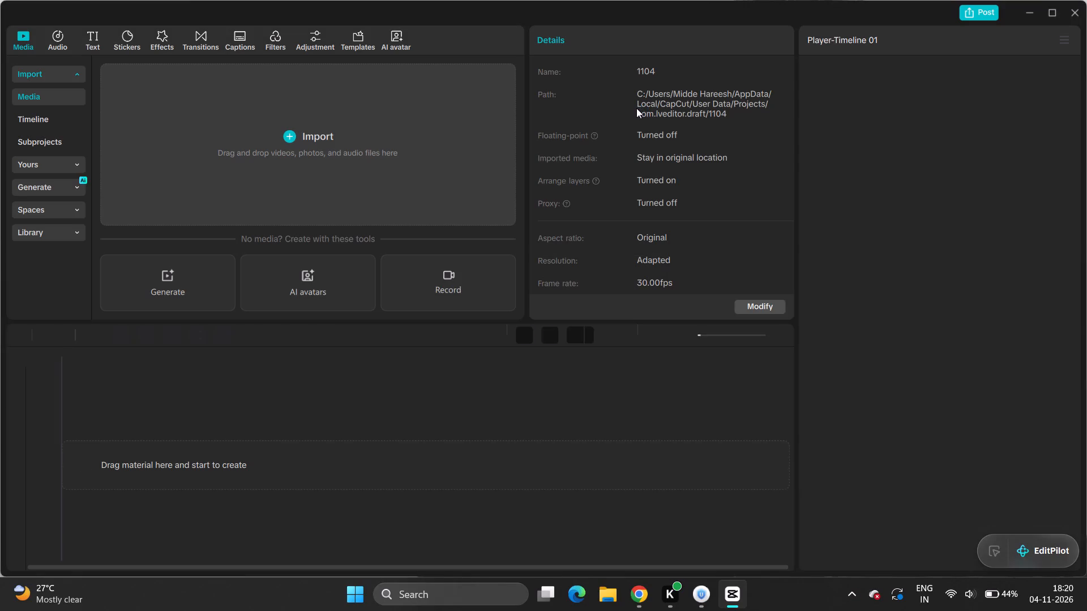
Import the video IMG_6985 from the Downloads folder and dismiss the keyboard shortcut conflict notice.
{"action": "left_click", "coordinate": [361, 143]}
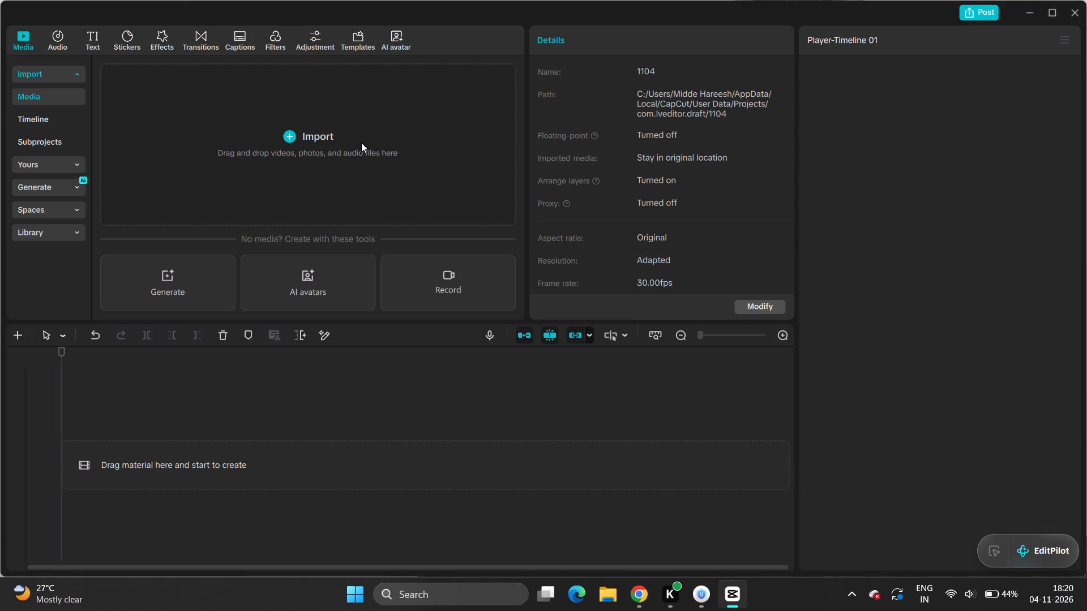
{"action": "left_click", "coordinate": [336, 156]}
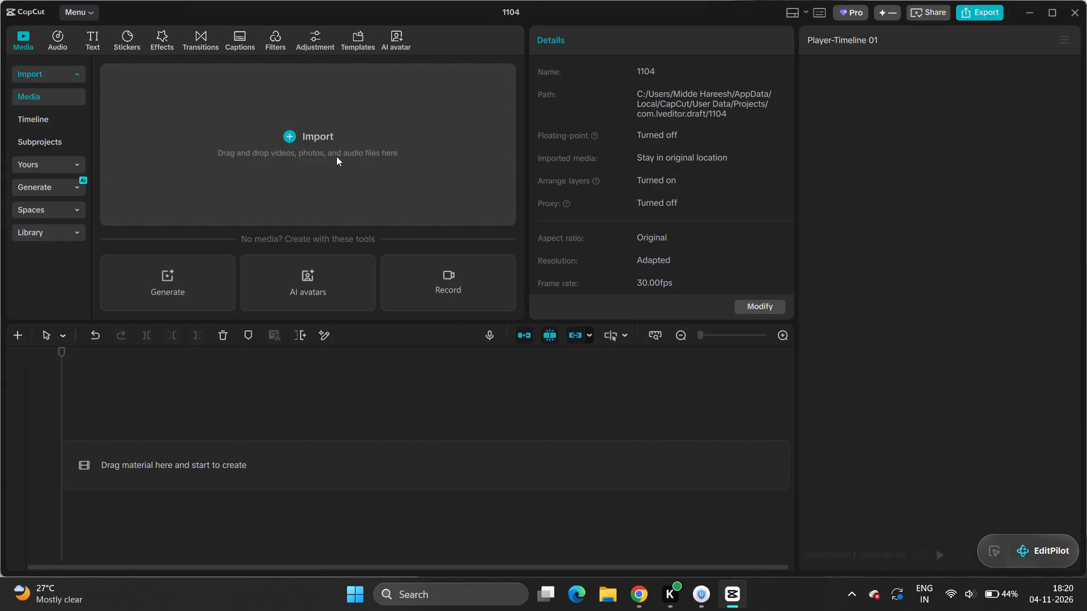
{"action": "left_click", "coordinate": [80, 162]}
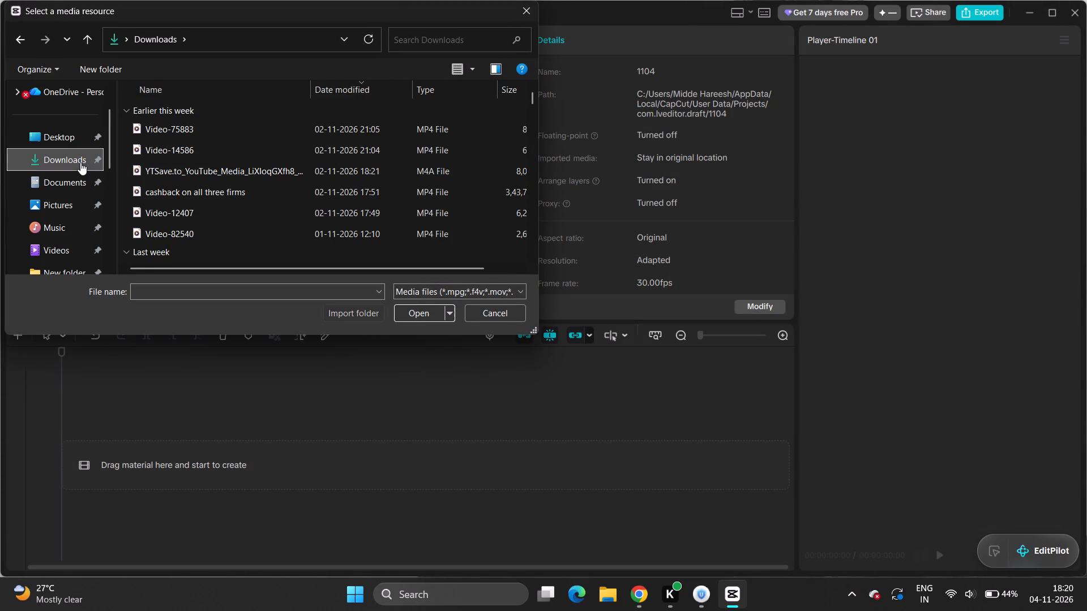
{"action": "scroll", "coordinate": [225, 179], "scroll_direction": "down", "scroll_amount": 2}
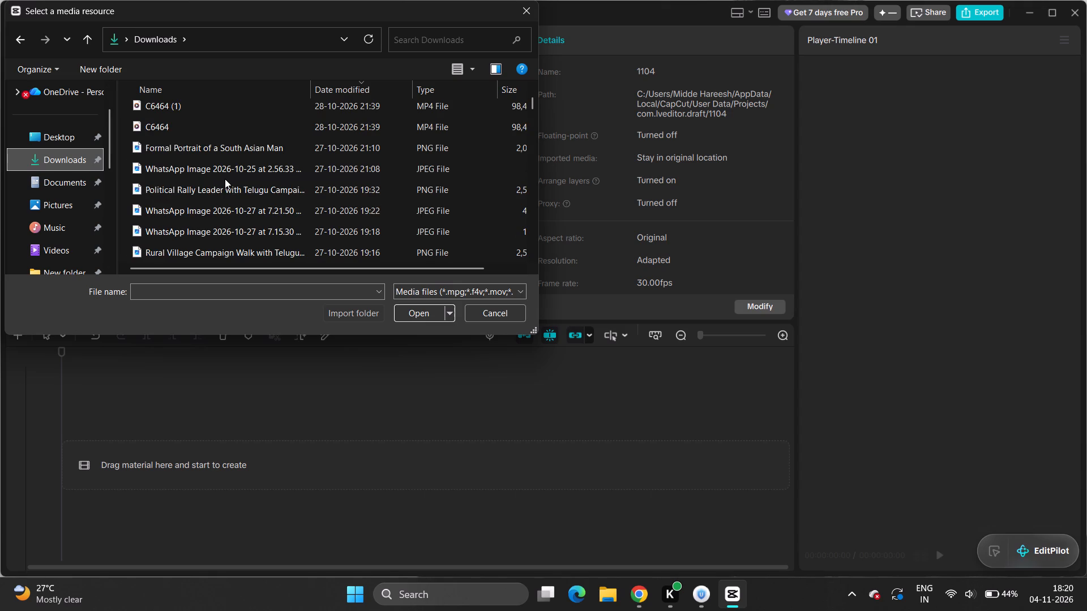
{"action": "scroll", "coordinate": [225, 179], "scroll_direction": "up", "scroll_amount": 1}
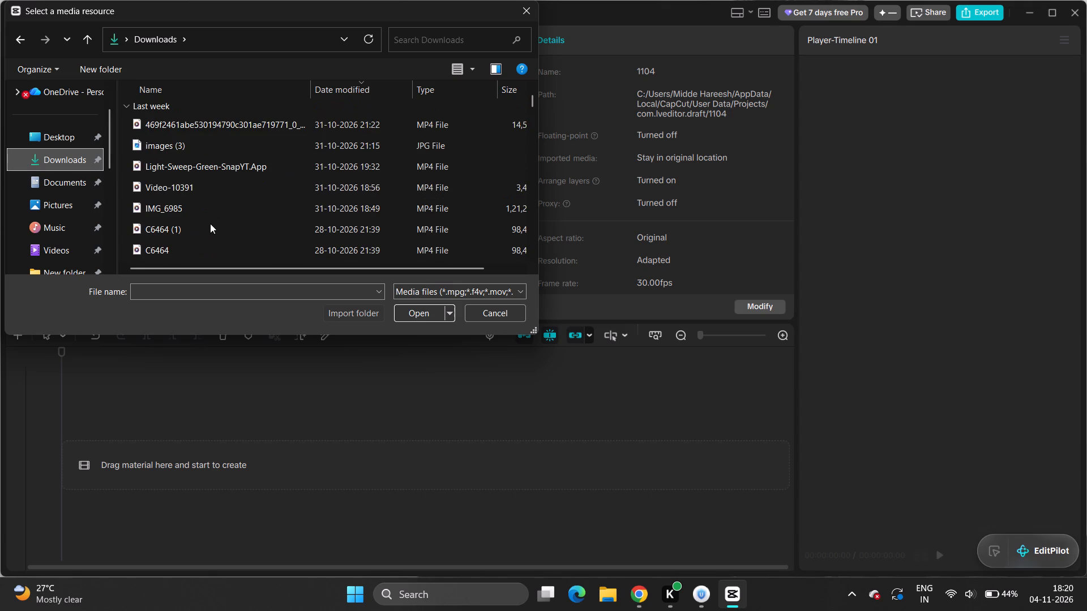
{"action": "left_click", "coordinate": [208, 213]}
{"action": "left_click", "coordinate": [420, 309]}
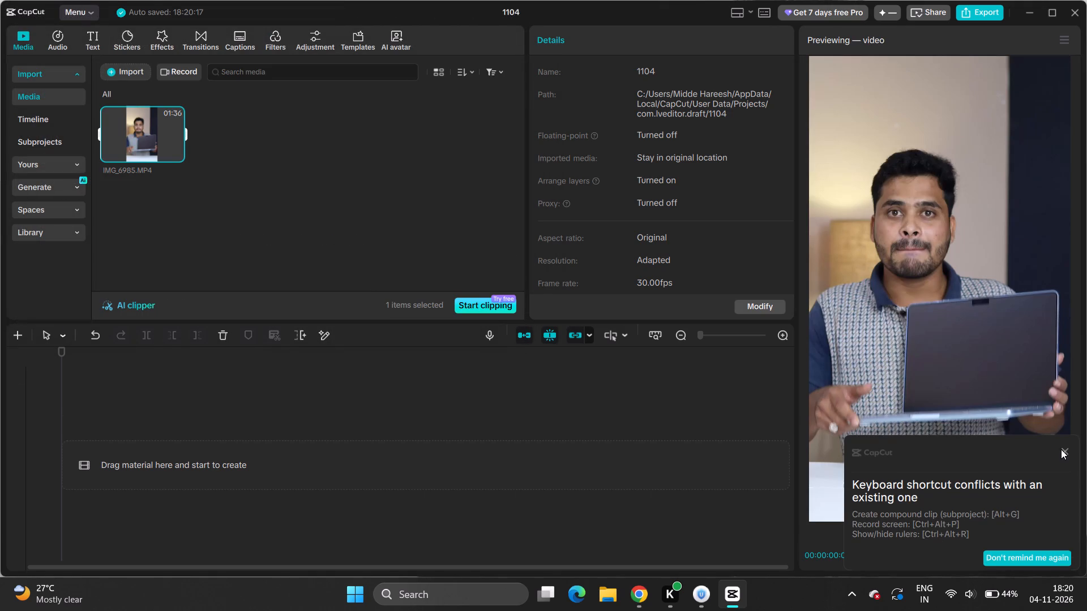
{"action": "left_click", "coordinate": [1069, 452]}
{"action": "left_click", "coordinate": [1063, 453]}
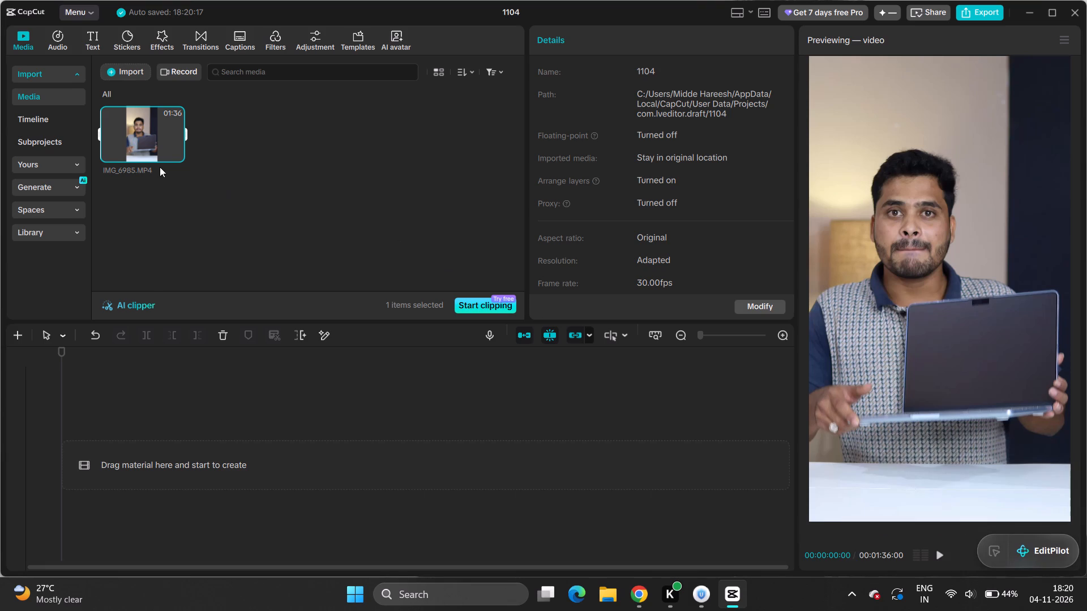
Place the IMG_6985 video at the start of the empty timeline.
{"action": "left_click_drag", "start_coordinate": [127, 142], "coordinate": [144, 442]}
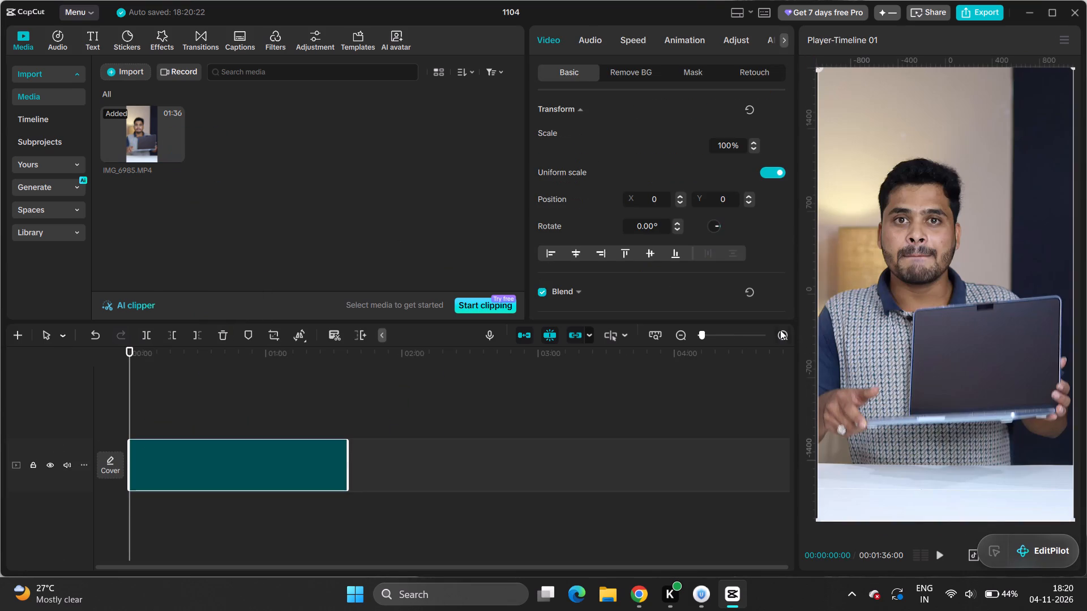
Trim away everything in the clip before 00:01:14:26, where the shot with the red scam call phone begins.
{"action": "double_click", "coordinate": [780, 330]}
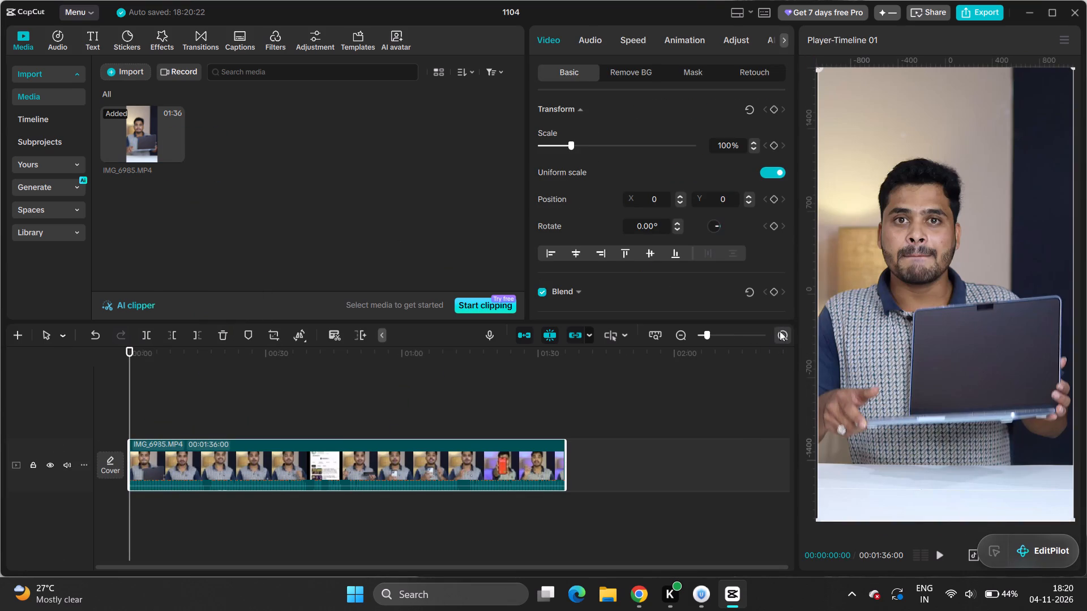
{"action": "left_click", "coordinate": [780, 331]}
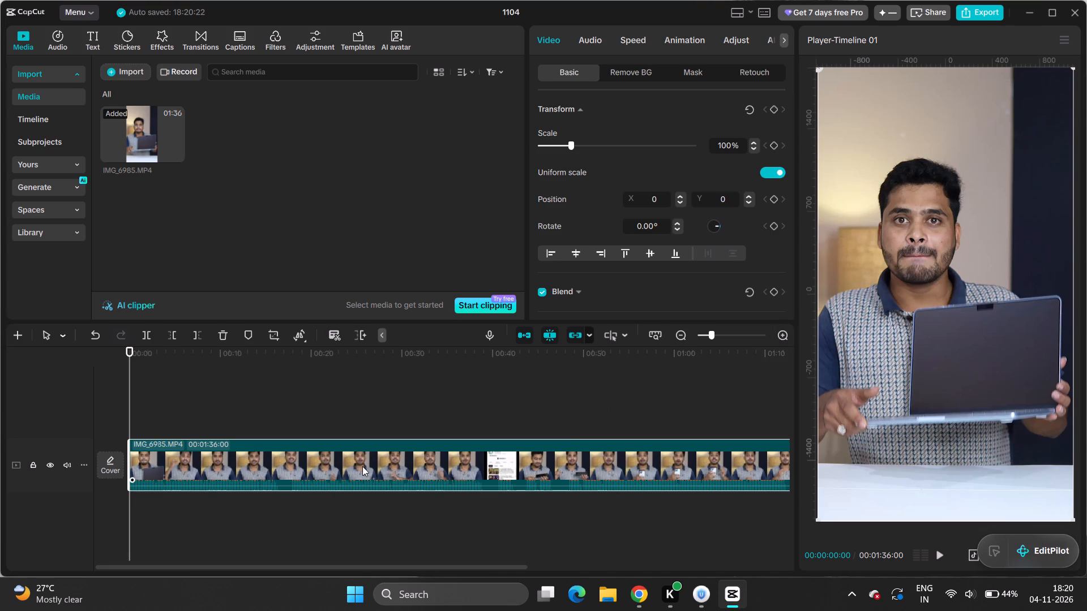
{"action": "left_click_drag", "start_coordinate": [129, 368], "coordinate": [145, 368]}
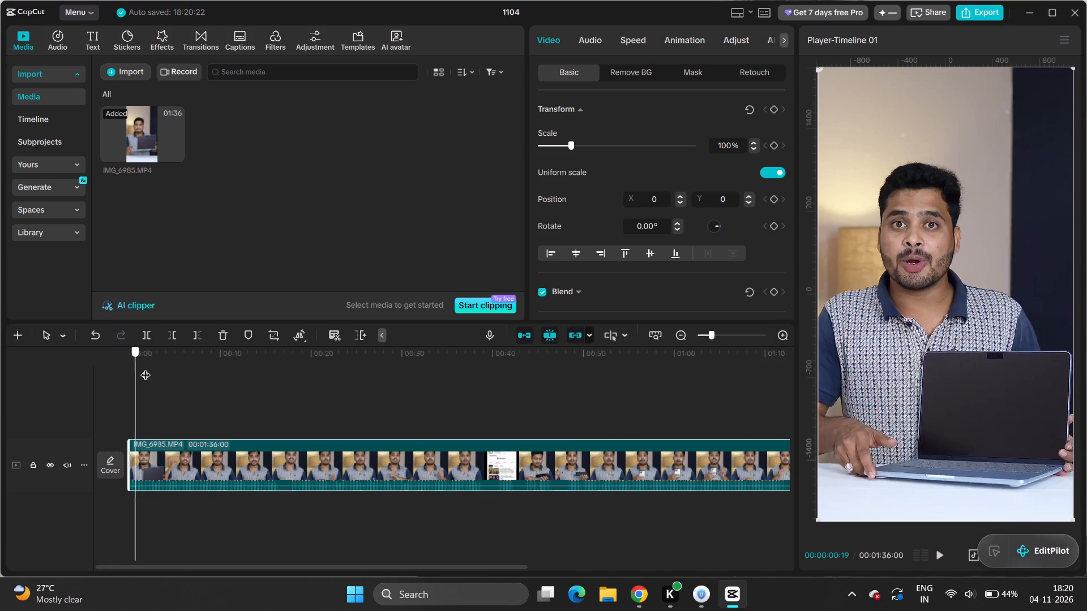
{"action": "left_click_drag", "start_coordinate": [145, 368], "coordinate": [745, 397]}
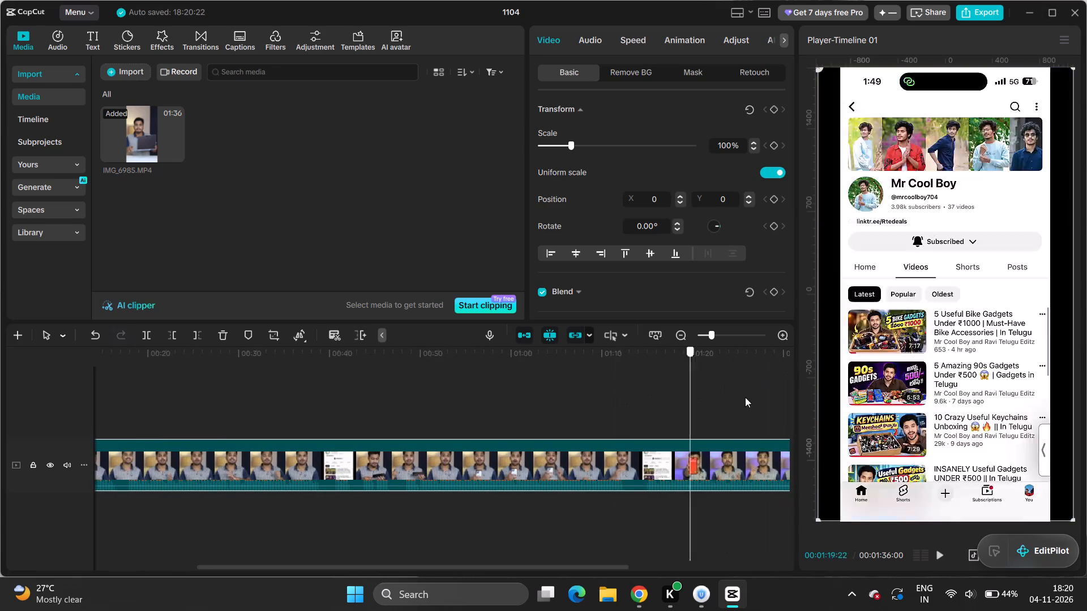
{"action": "left_click_drag", "start_coordinate": [745, 397], "coordinate": [429, 436]}
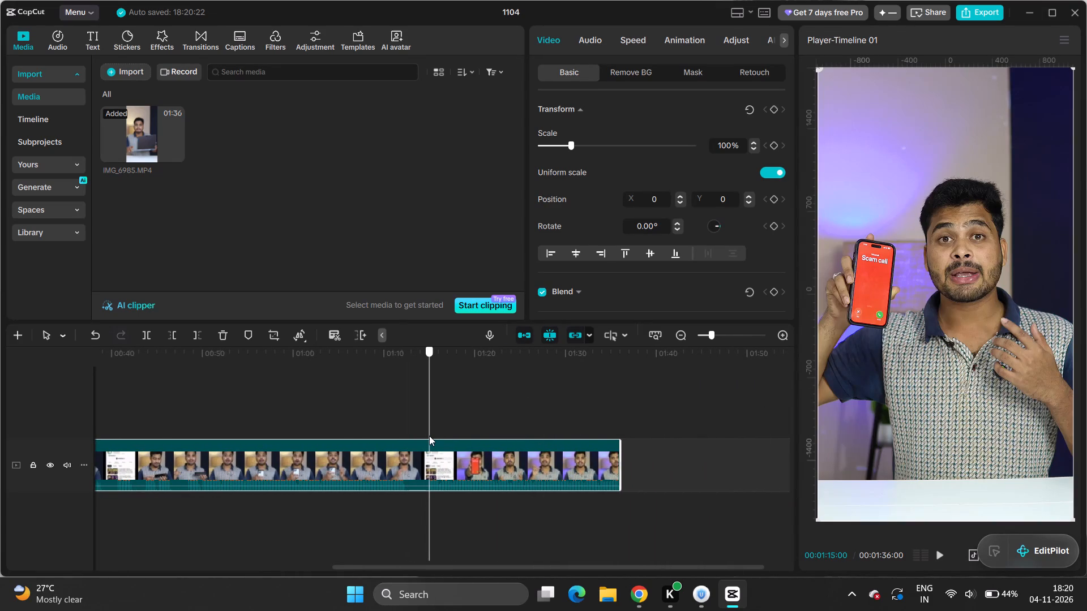
{"action": "left_click_drag", "start_coordinate": [429, 436], "coordinate": [426, 436]}
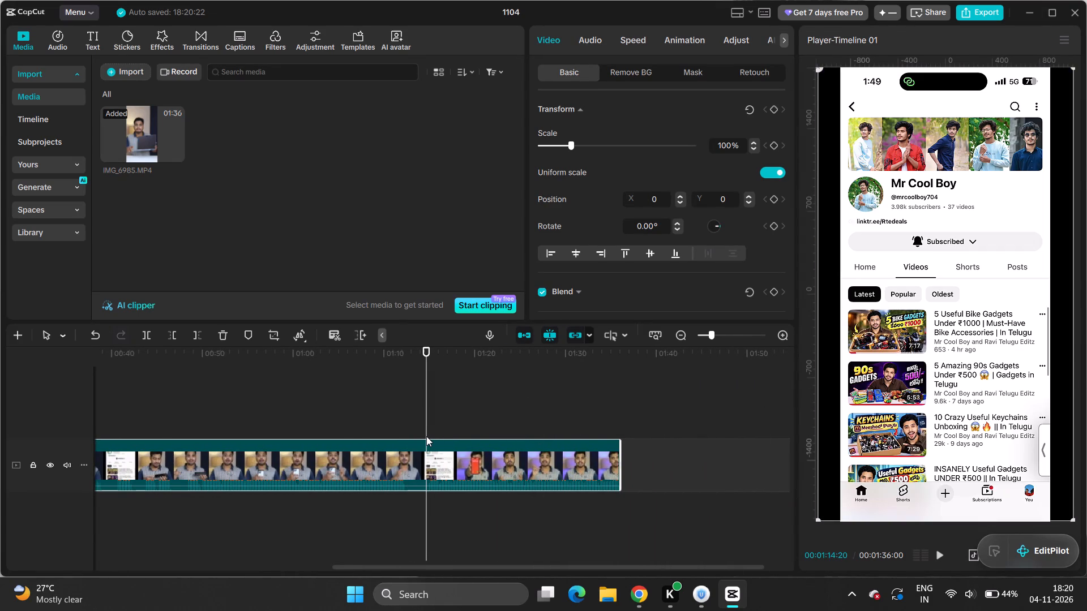
{"action": "key", "text": "Right"}
{"action": "key", "text": "Right"}
{"action": "key", "text": "Right"}
{"action": "key", "text": "Right"}
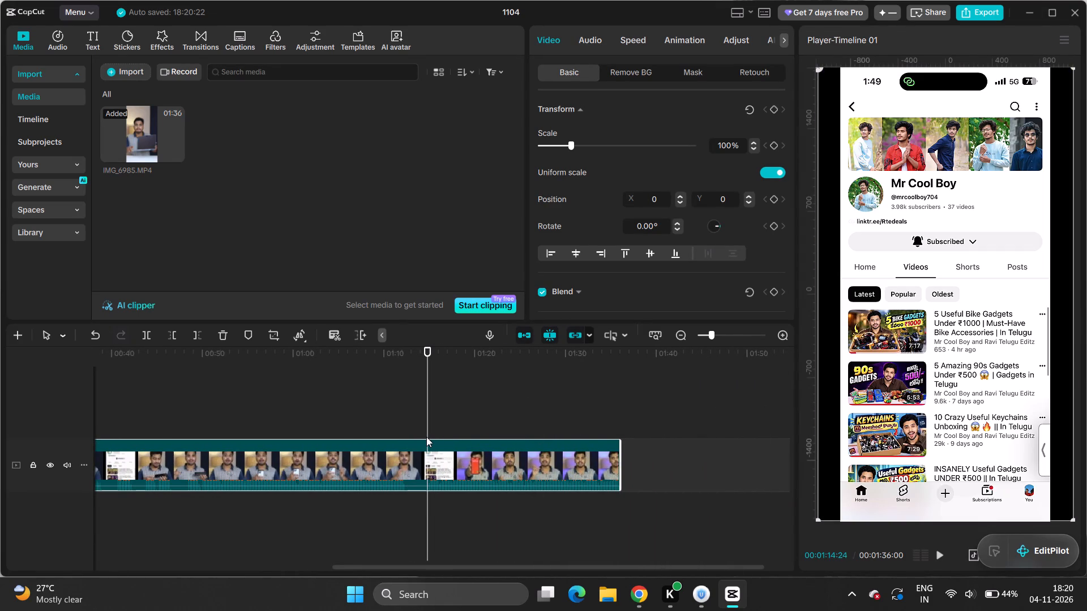
{"action": "key", "text": "Right"}
{"action": "key", "text": "Right"}
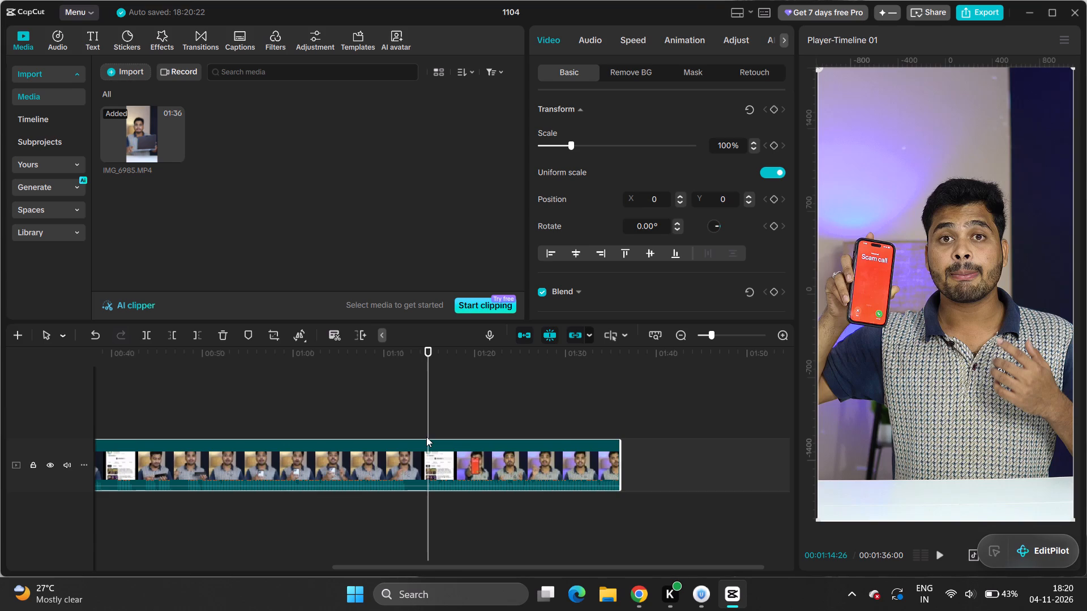
{"action": "key", "text": "w"}
{"action": "key", "text": "ctrl+z"}
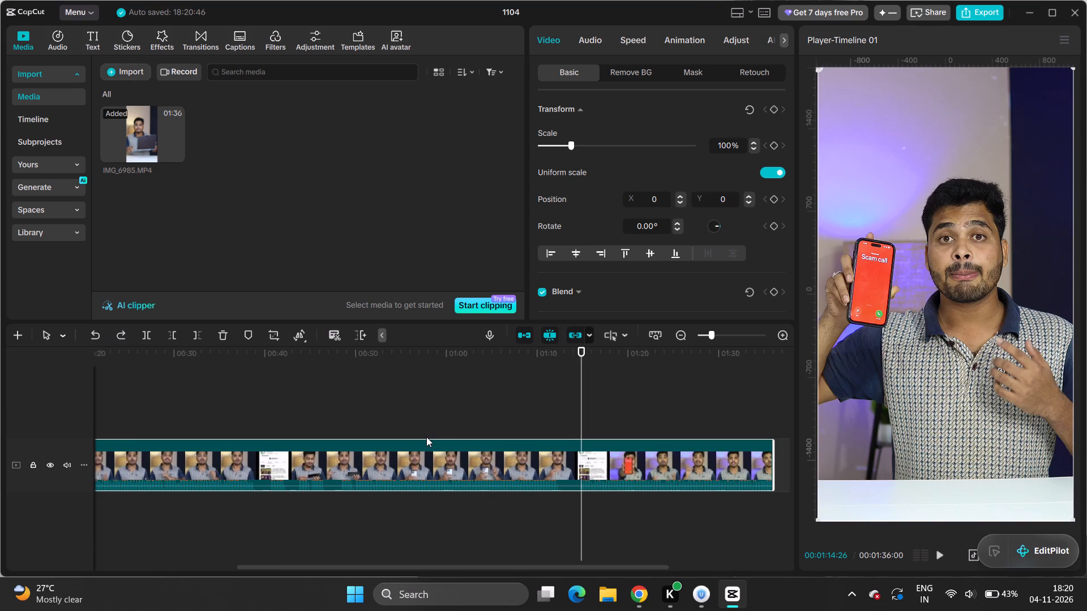
{"action": "key", "text": "q"}
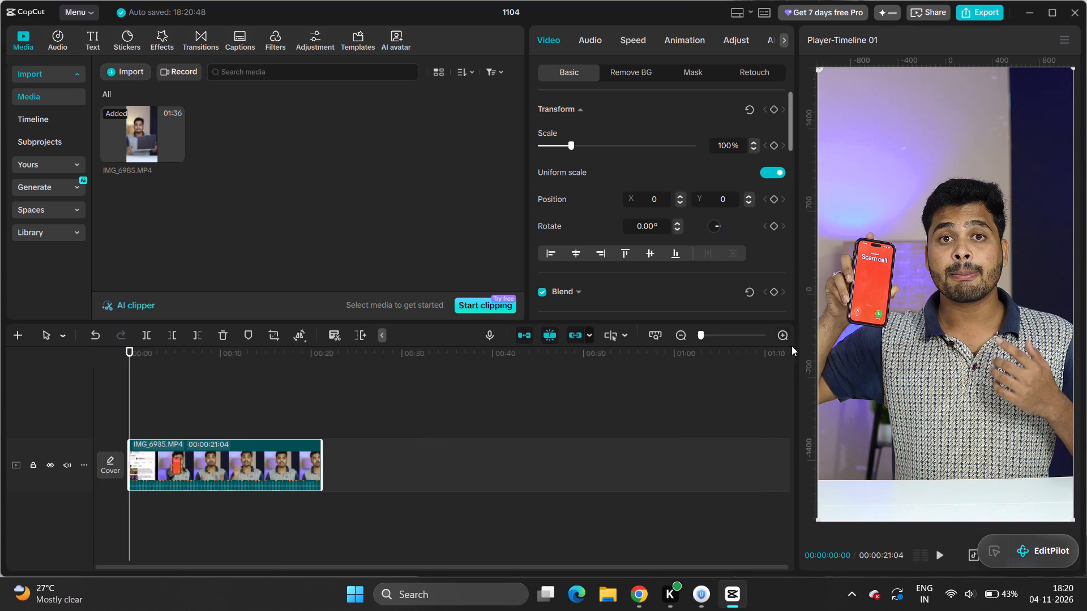
Move the floating EditPilot widget away from the player controls to above the preview.
{"action": "left_click_drag", "start_coordinate": [1016, 542], "coordinate": [754, 0]}
Play the trimmed clip from its start.
{"action": "key", "text": "space"}
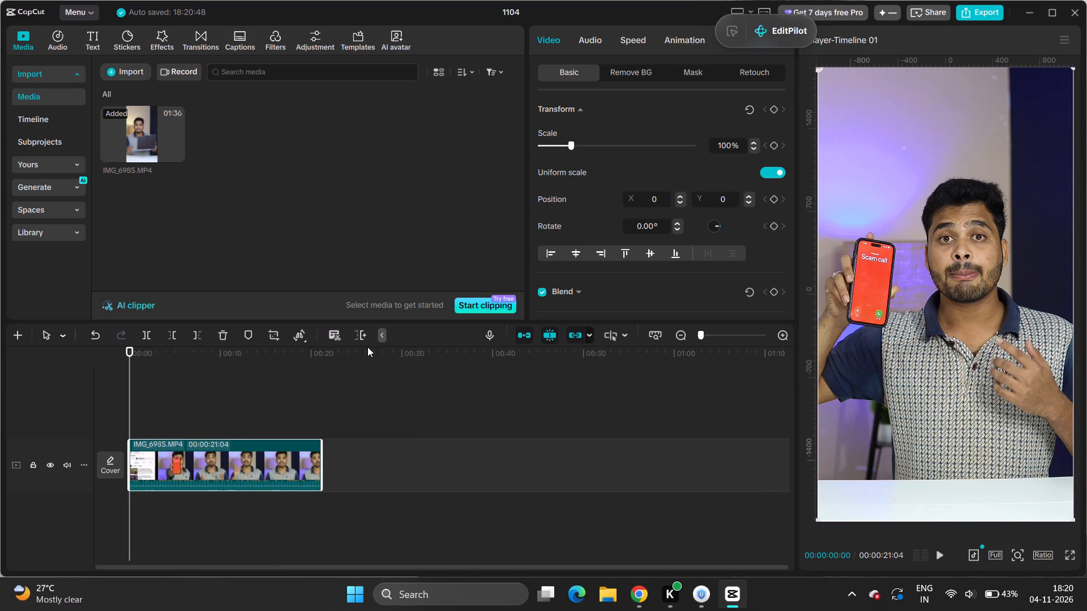
Play the trimmed clip from the beginning and pause it at about 00:00:04:07, after the scam call phone shot.
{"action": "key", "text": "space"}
{"action": "left_click", "coordinate": [941, 553]}
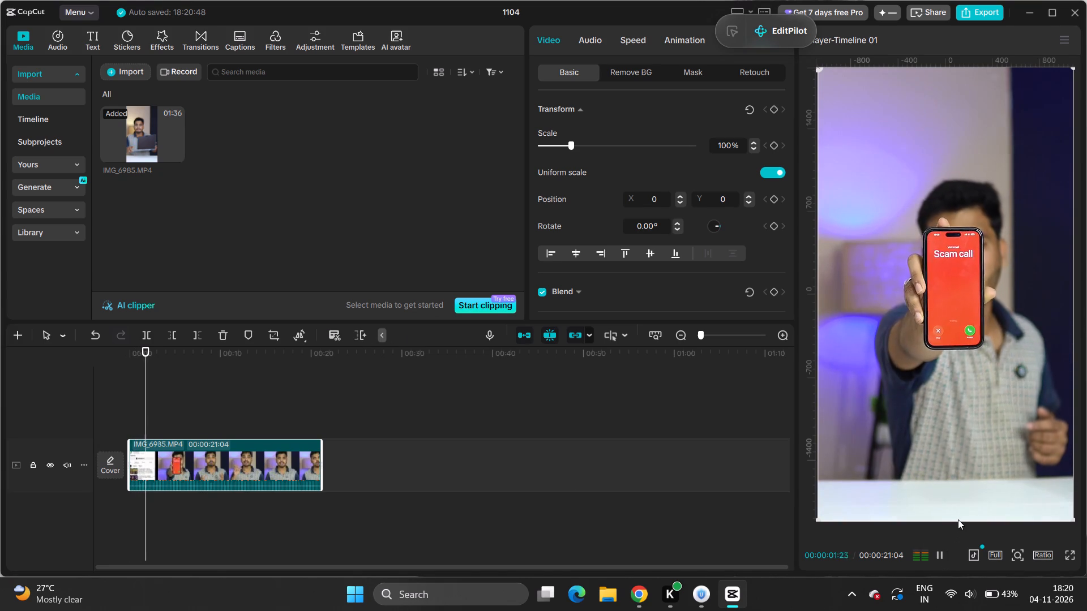
{"action": "left_click", "coordinate": [939, 555]}
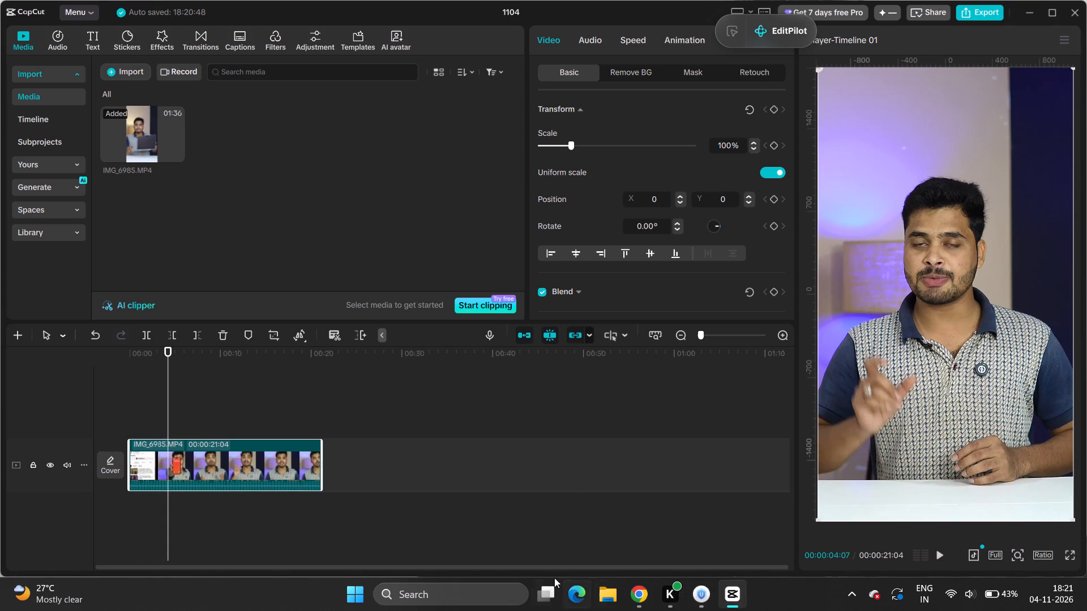
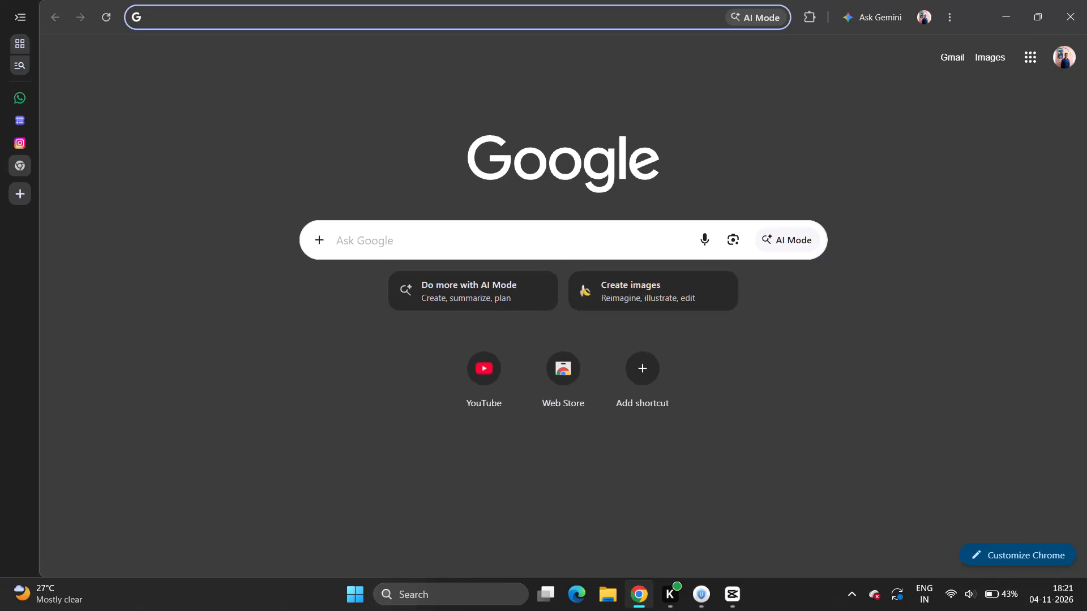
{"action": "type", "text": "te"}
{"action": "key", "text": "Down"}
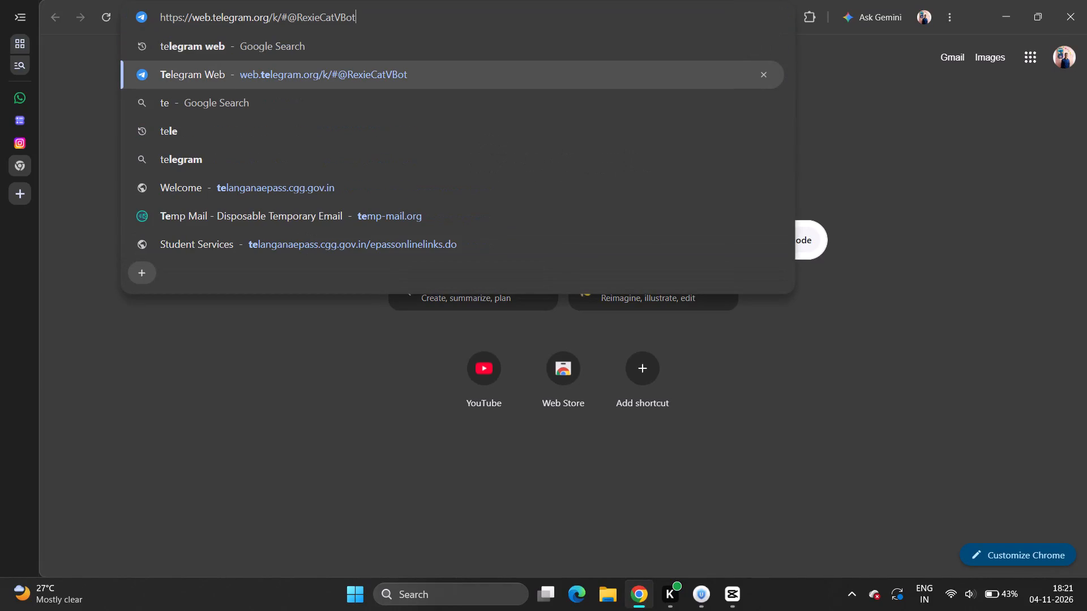
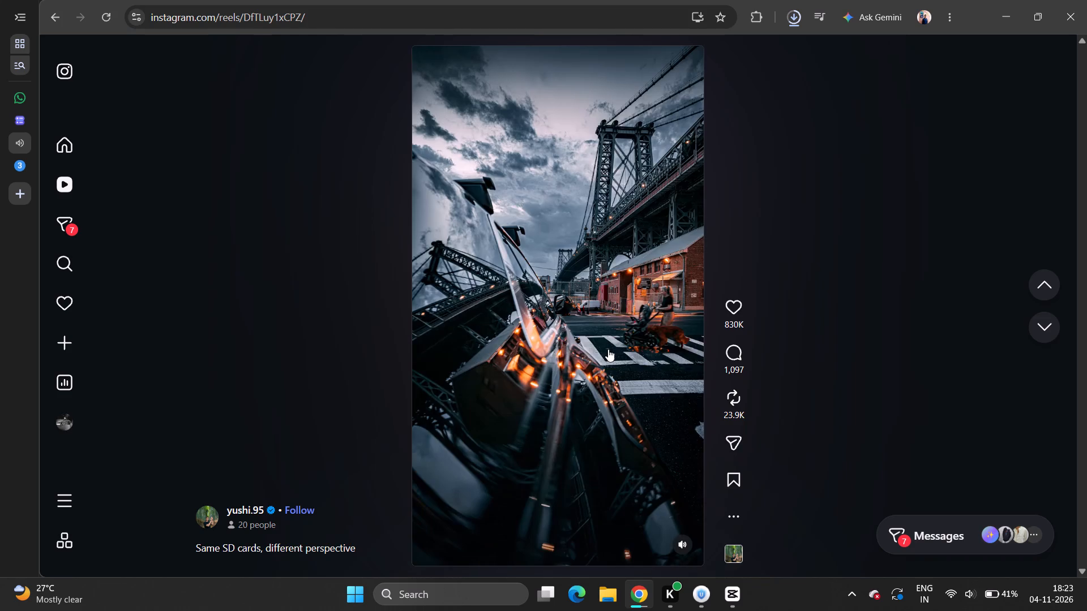
Browse forward through the next three Instagram reels, watching the clips.
{"action": "scroll", "coordinate": [607, 350], "scroll_direction": "down", "scroll_amount": 1}
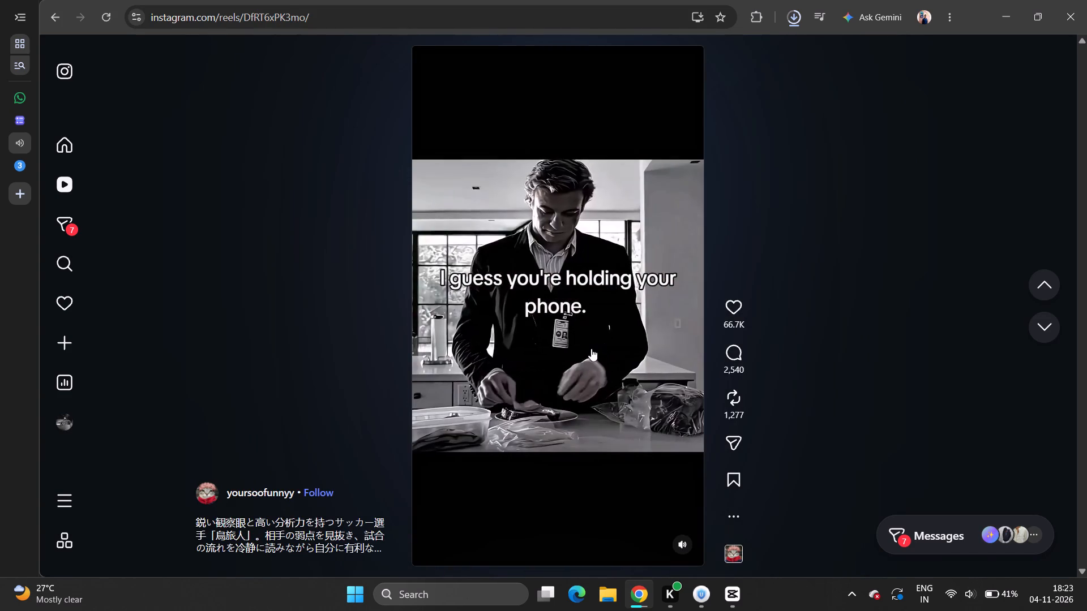
{"action": "scroll", "coordinate": [590, 349], "scroll_direction": "down", "scroll_amount": 1}
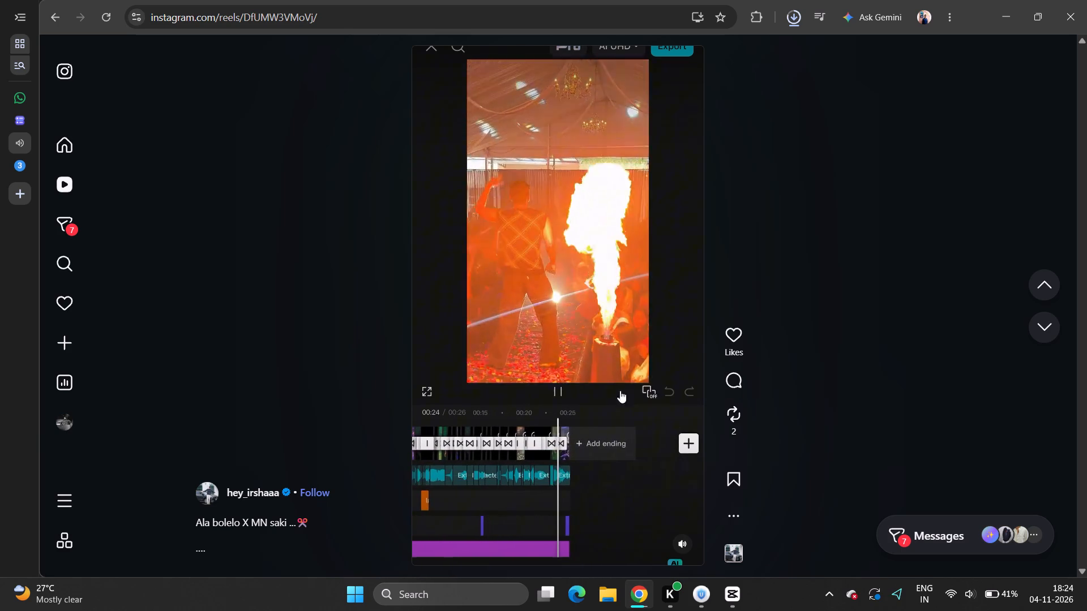
{"action": "scroll", "coordinate": [572, 386], "scroll_direction": "down", "scroll_amount": 1}
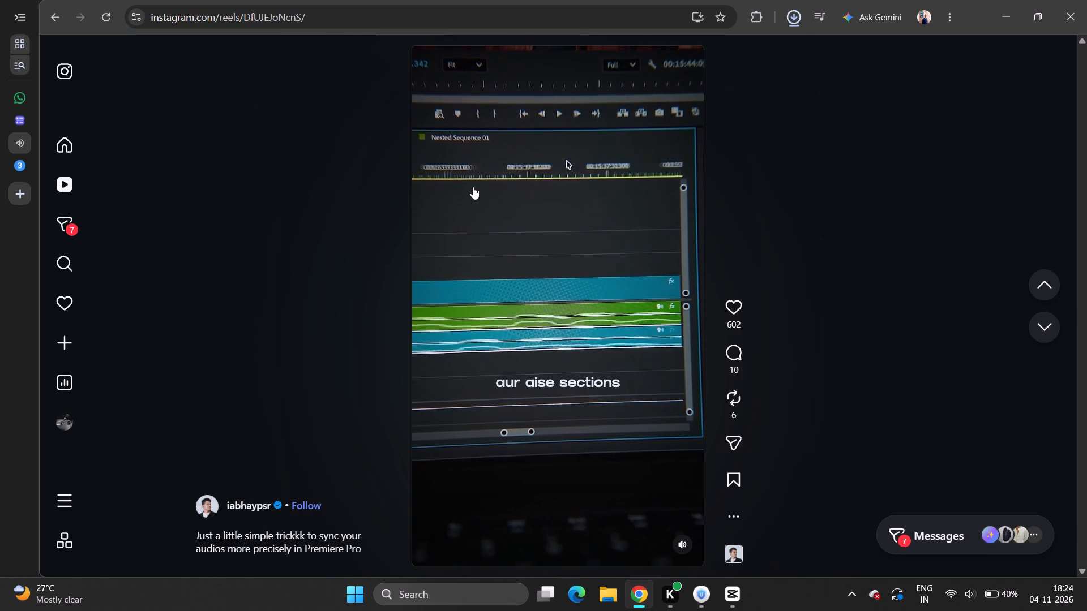
Pause the Instagram reel and import the downloaded IMG_6987.MP4 from the browser's recent downloads into the CapCut project's media.
{"action": "left_click", "coordinate": [584, 272]}
{"action": "left_click", "coordinate": [791, 13]}
{"action": "left_click_drag", "start_coordinate": [647, 83], "coordinate": [708, 118]}
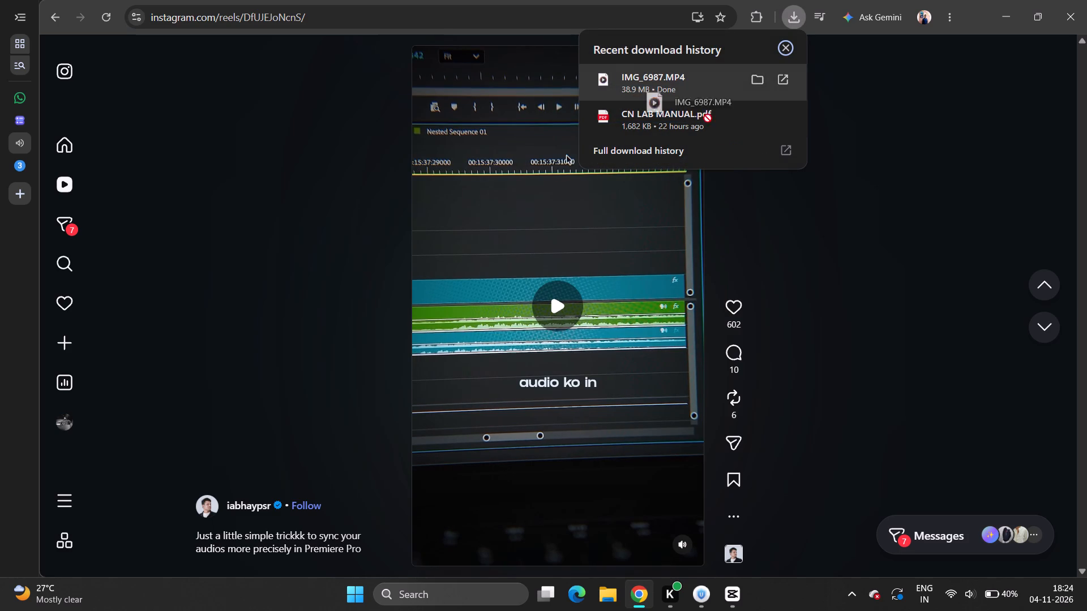
{"action": "left_click_drag", "start_coordinate": [708, 118], "coordinate": [298, 273]}
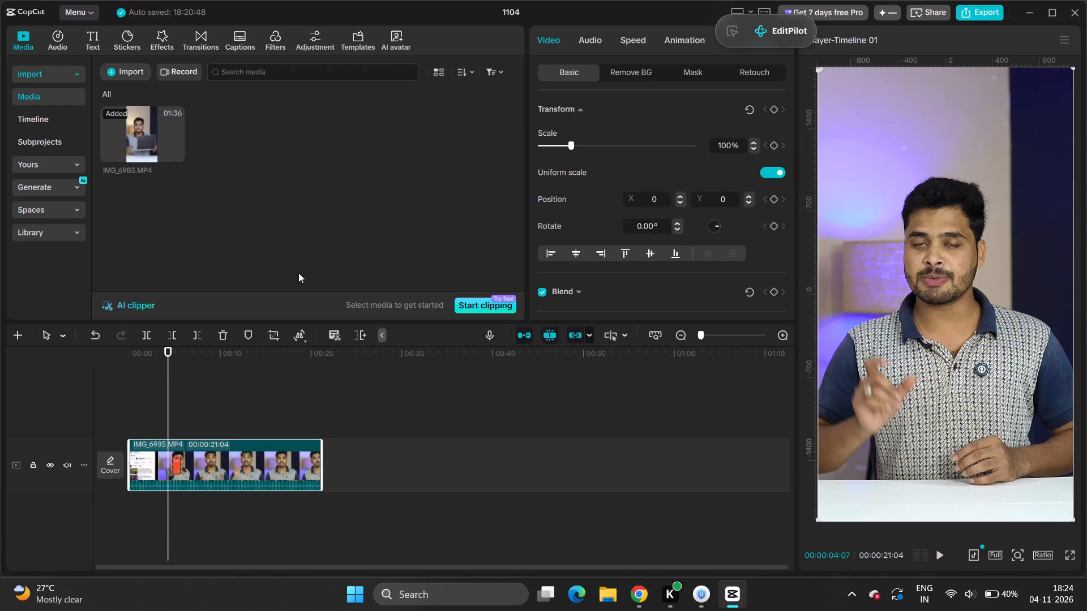
{"action": "left_click_drag", "start_coordinate": [298, 273], "coordinate": [287, 225]}
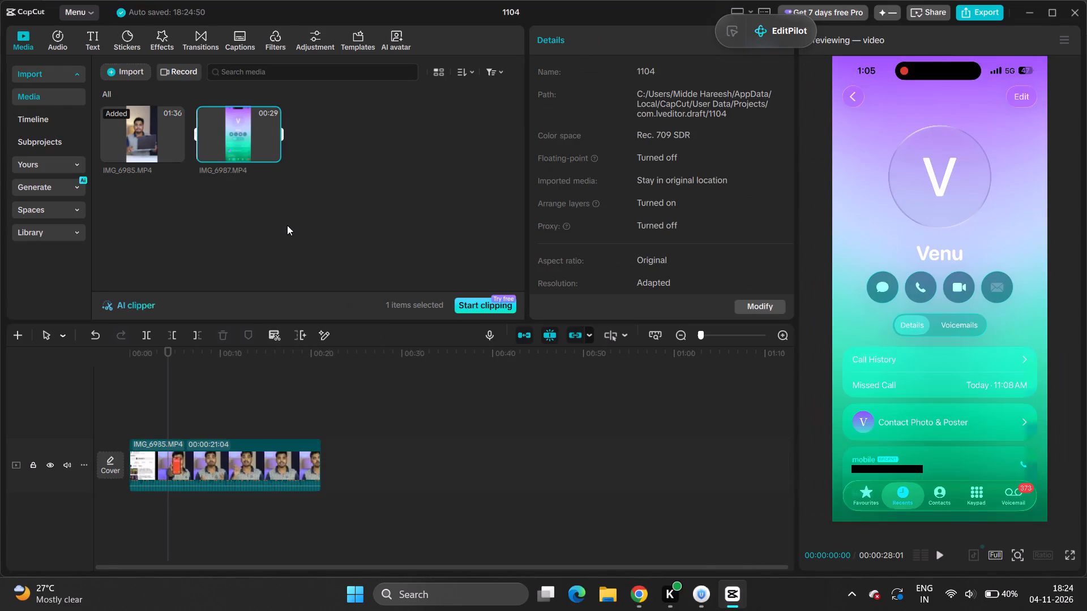
Play the IMG_6985 clip on the timeline from about 00:00:02:17.
{"action": "left_click_drag", "start_coordinate": [173, 398], "coordinate": [166, 397]}
{"action": "left_click_drag", "start_coordinate": [162, 395], "coordinate": [153, 399]}
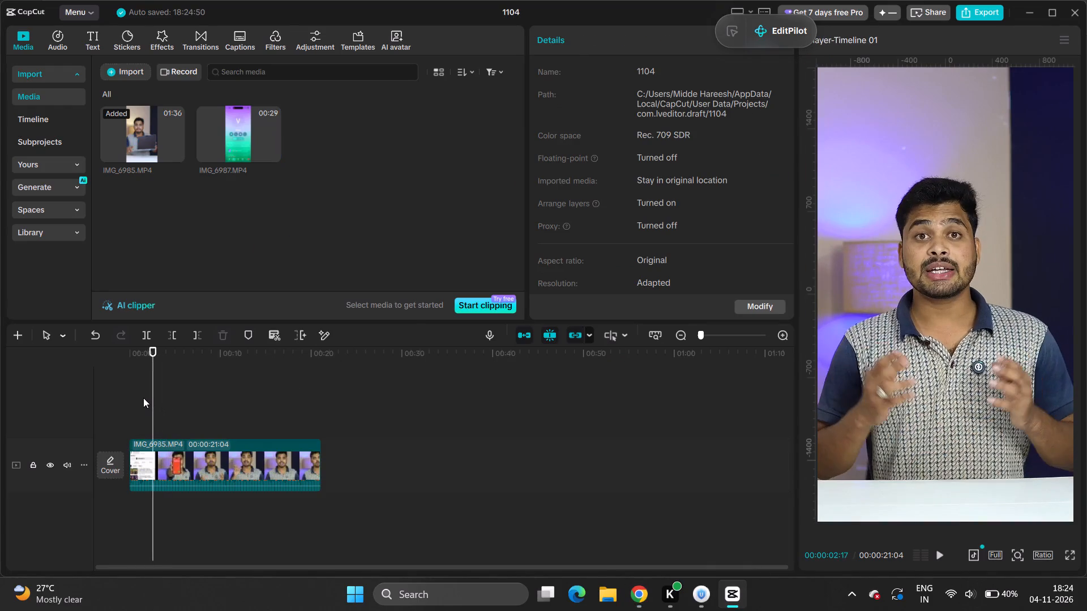
{"action": "key", "text": "space"}
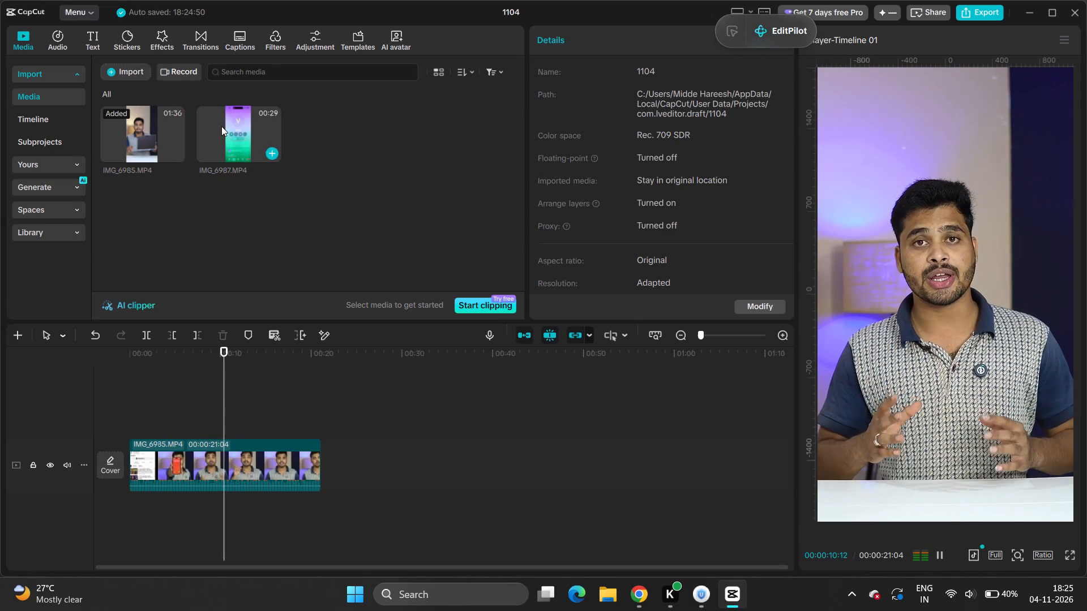
Place IMG_6987 after the IMG_6985 clip on the main track, with track magnet off and a small gap between them.
{"action": "left_click_drag", "start_coordinate": [223, 127], "coordinate": [344, 466]}
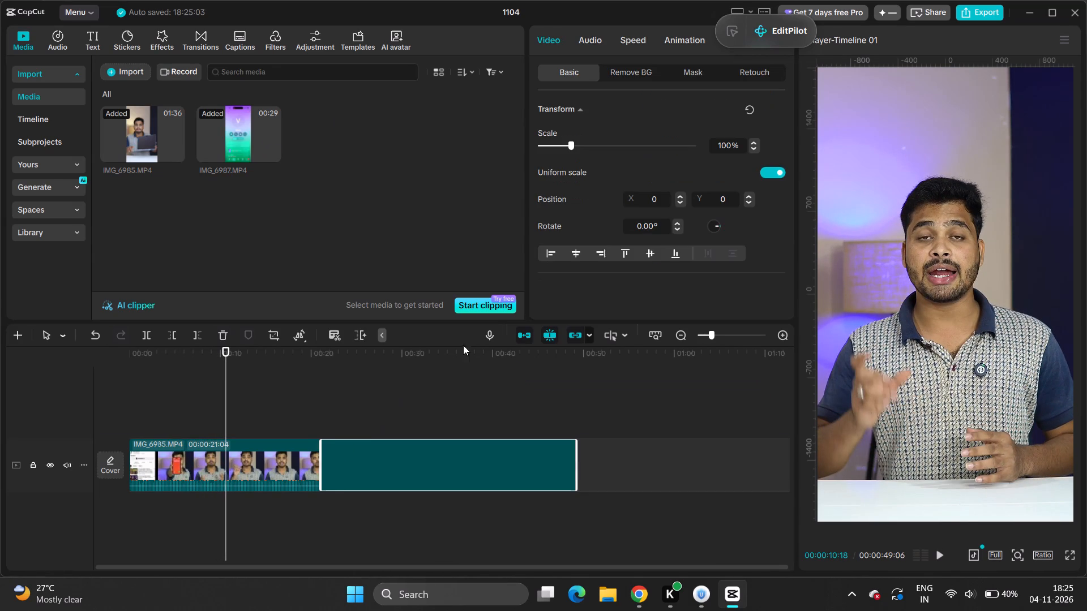
{"action": "left_click", "coordinate": [528, 340]}
{"action": "left_click_drag", "start_coordinate": [388, 453], "coordinate": [433, 450]}
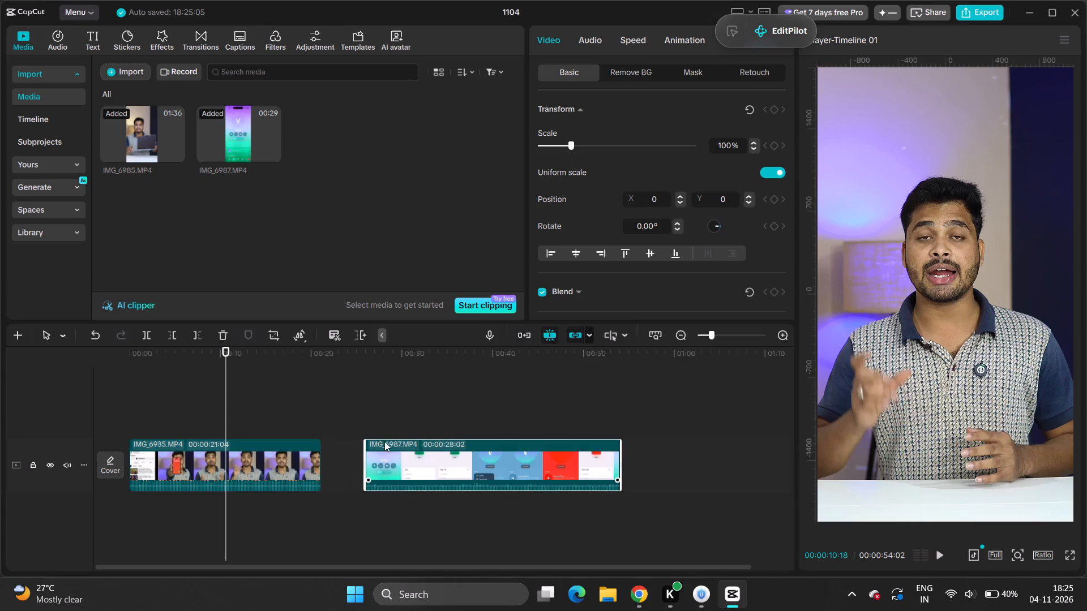
{"action": "left_click_drag", "start_coordinate": [416, 446], "coordinate": [390, 454]}
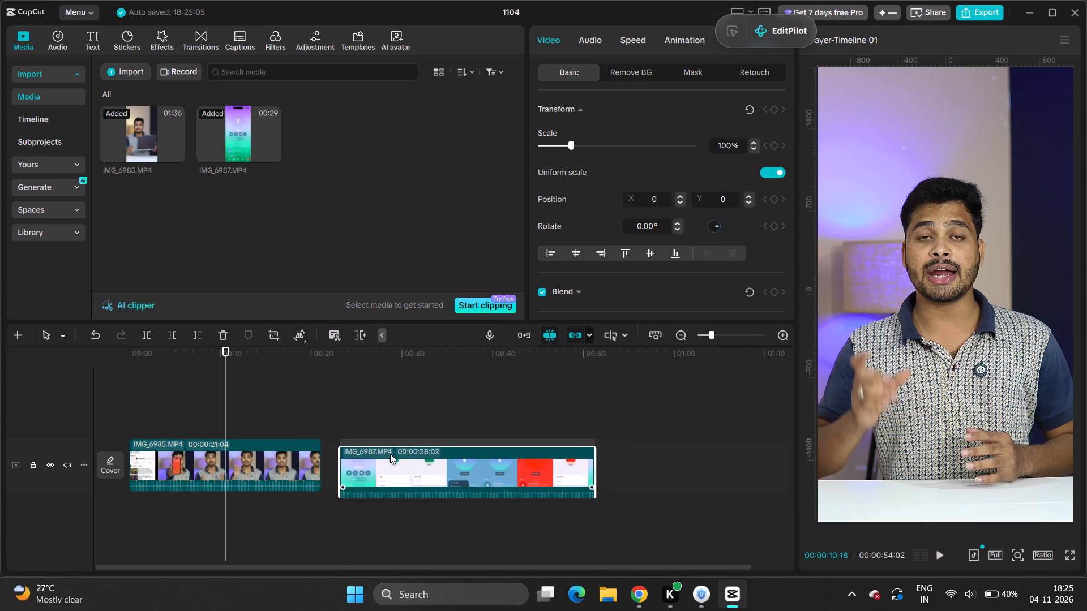
{"action": "left_click_drag", "start_coordinate": [390, 454], "coordinate": [380, 450]}
Skim through both clips on the timeline and play part of IMG_6985 from about five seconds in.
{"action": "left_click_drag", "start_coordinate": [321, 356], "coordinate": [396, 365]}
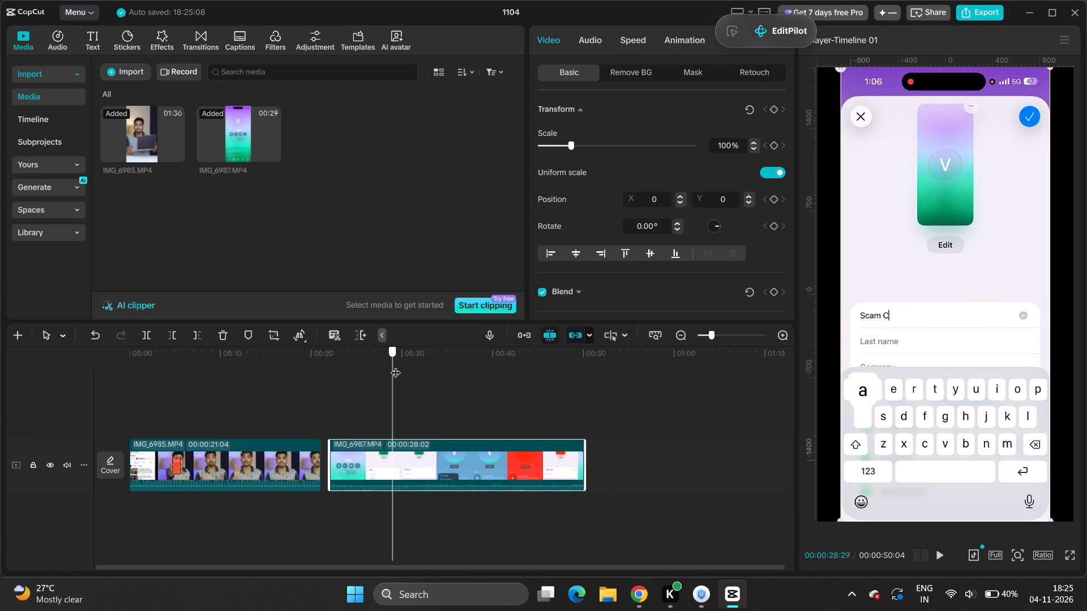
{"action": "left_click_drag", "start_coordinate": [396, 365], "coordinate": [549, 356]}
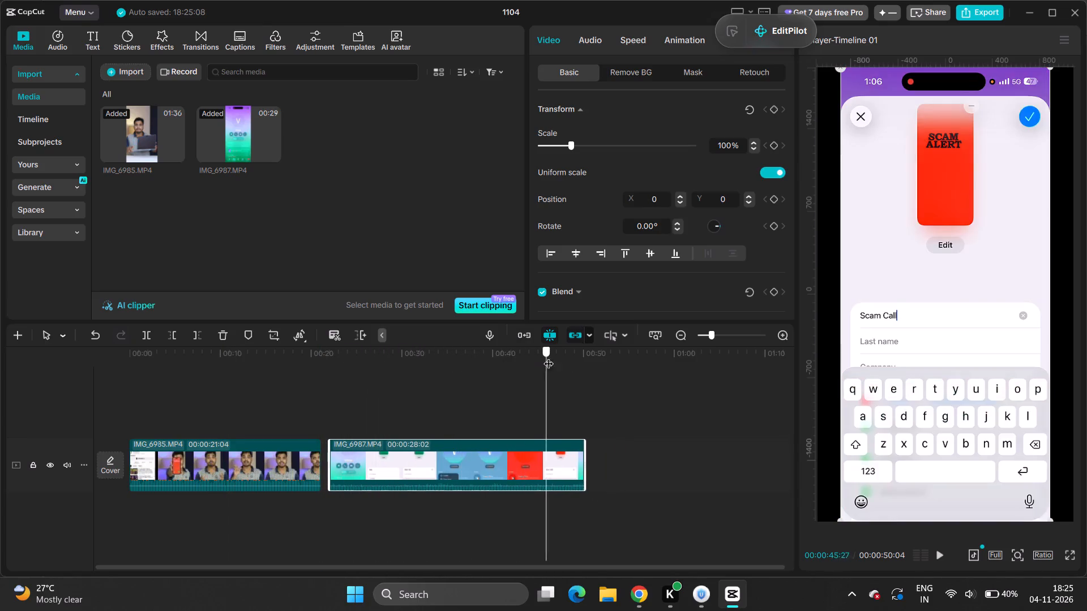
{"action": "left_click_drag", "start_coordinate": [549, 356], "coordinate": [127, 379]}
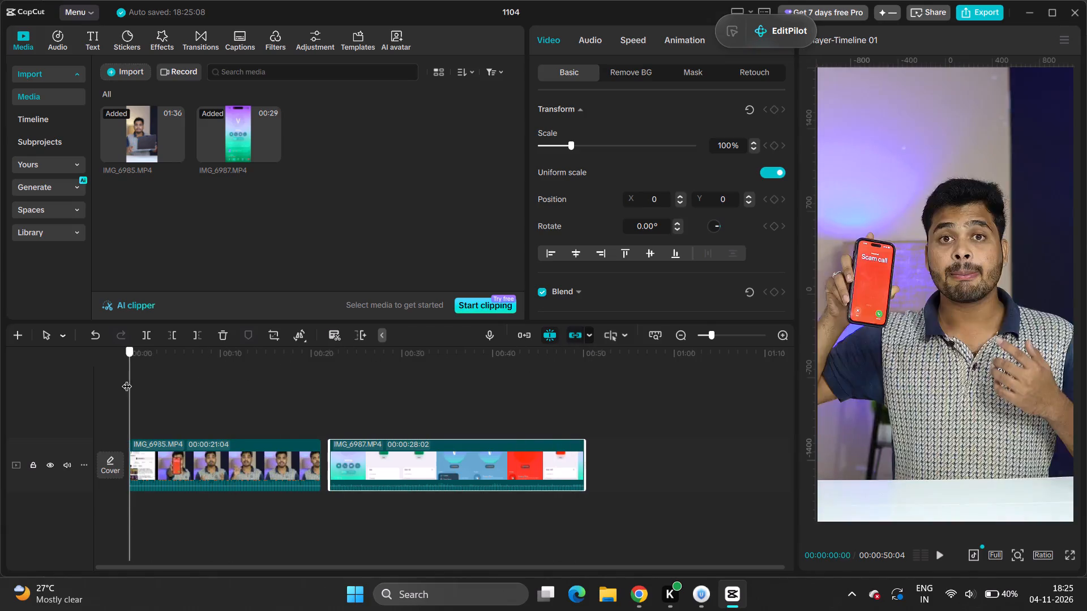
{"action": "left_click_drag", "start_coordinate": [127, 379], "coordinate": [176, 373]}
{"action": "key", "text": "space"}
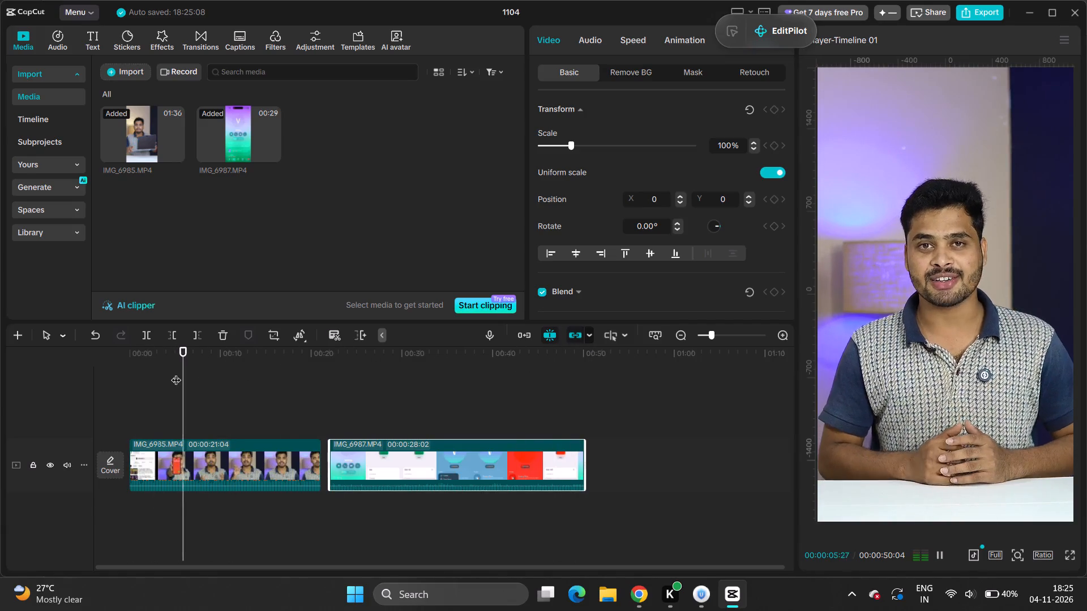
{"action": "double_click", "coordinate": [782, 339]}
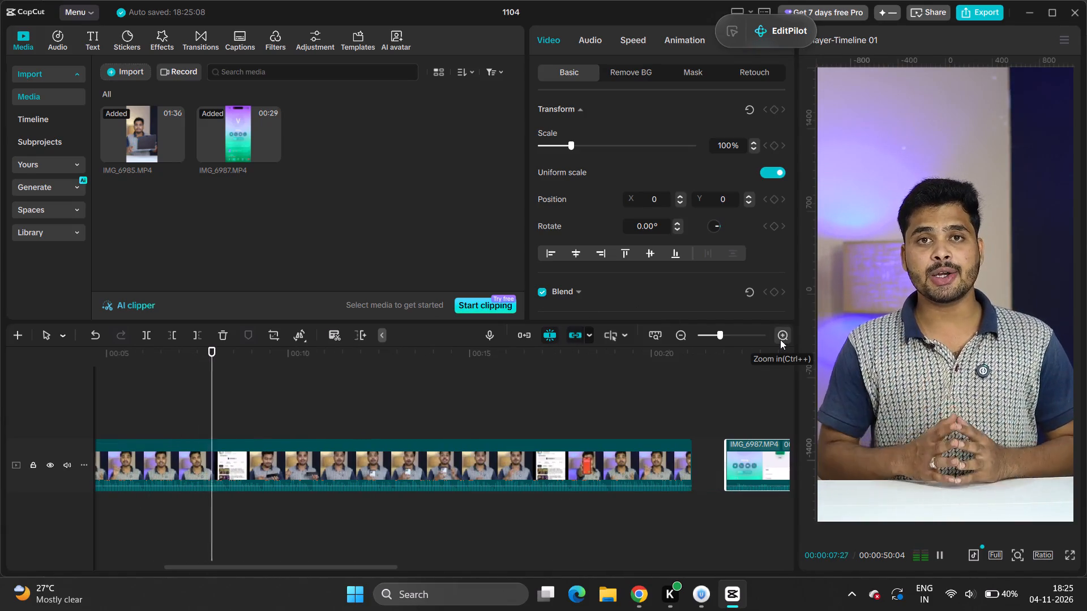
{"action": "key", "text": "space"}
Enable Skin retouching on the IMG_6985 clip.
{"action": "left_click", "coordinate": [553, 427]}
{"action": "left_click", "coordinate": [557, 455]}
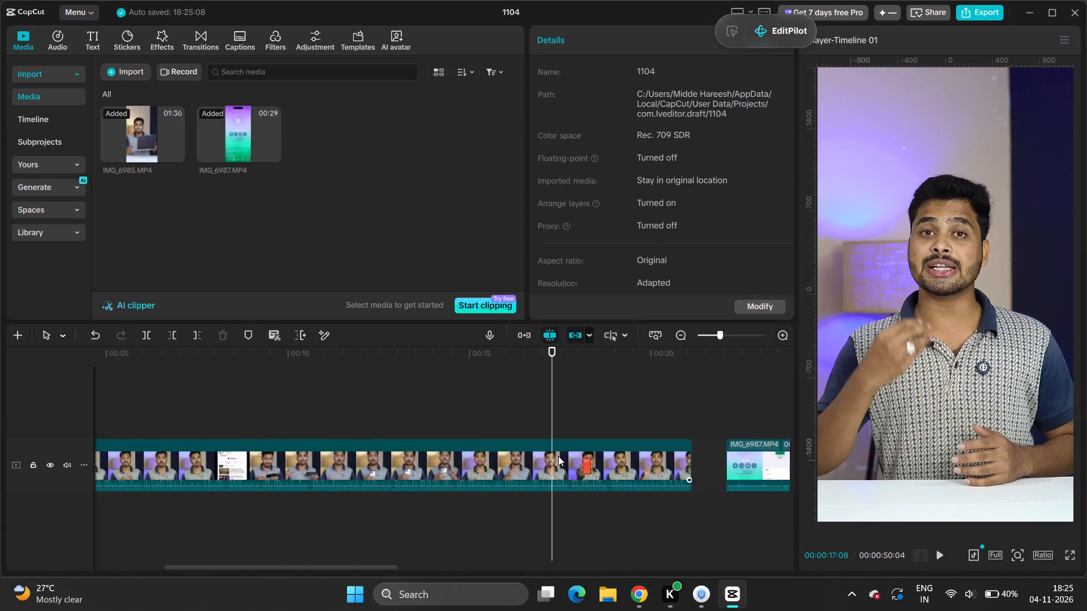
{"action": "left_click", "coordinate": [758, 67]}
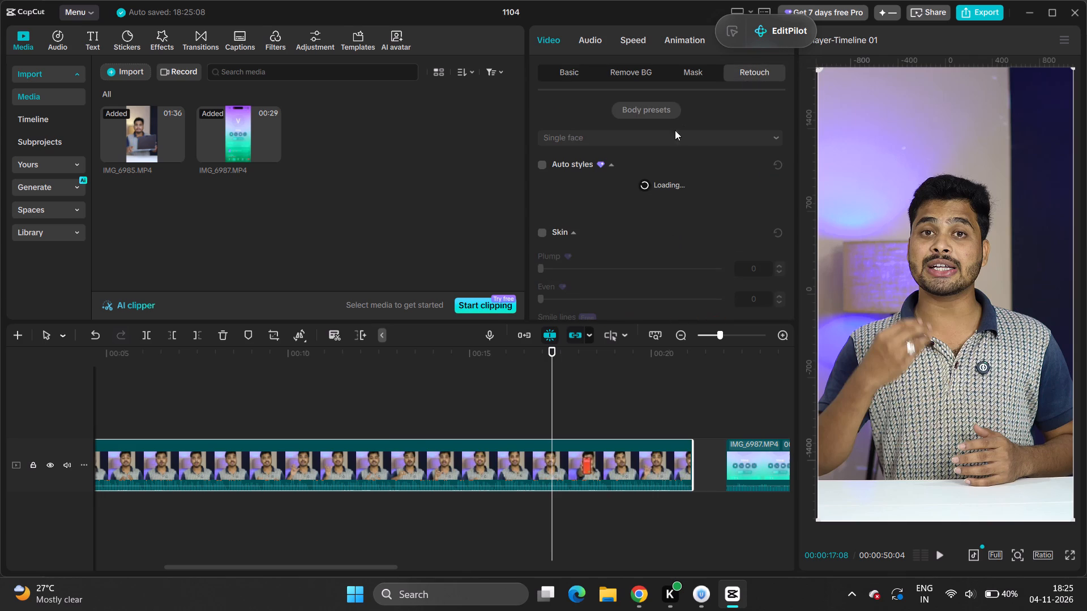
{"action": "left_click", "coordinate": [545, 234]}
{"action": "scroll", "coordinate": [683, 205], "scroll_direction": "down", "scroll_amount": 1}
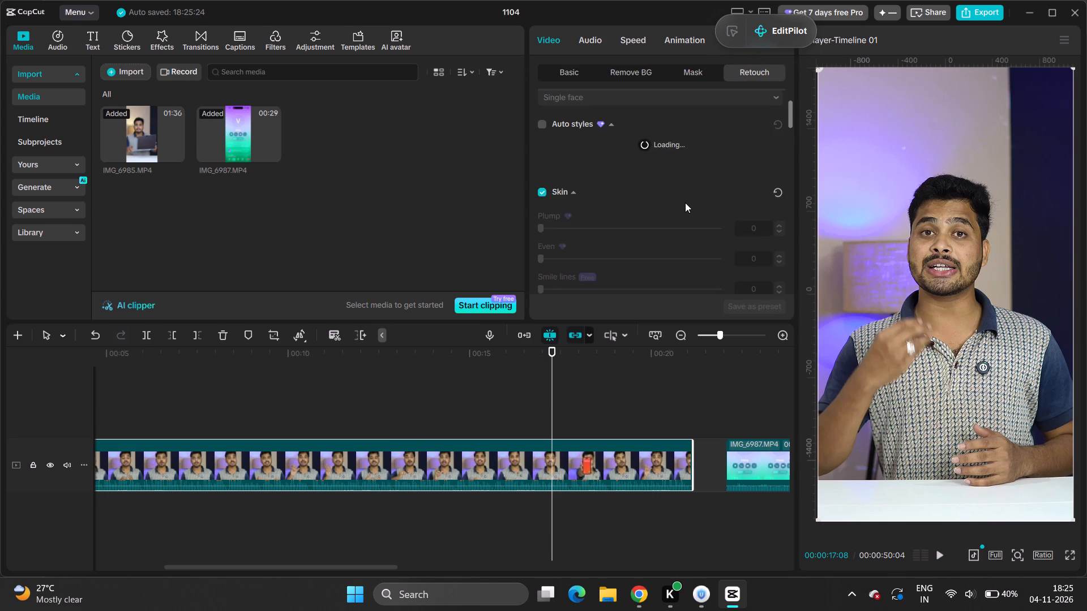
{"action": "scroll", "coordinate": [681, 199], "scroll_direction": "down", "scroll_amount": 1}
At the talking shot around 00:00:06:07, set the skin retouch Plump to 50 and Even to 40.
{"action": "left_click_drag", "start_coordinate": [555, 379], "coordinate": [95, 378]}
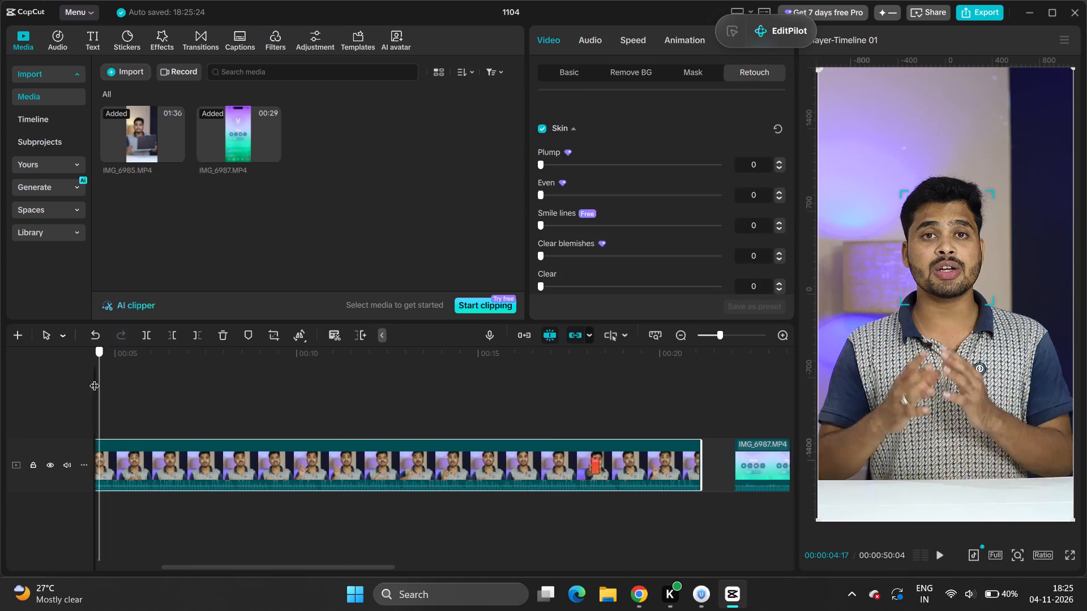
{"action": "left_click_drag", "start_coordinate": [95, 378], "coordinate": [92, 377]}
{"action": "left_click", "coordinate": [226, 350]}
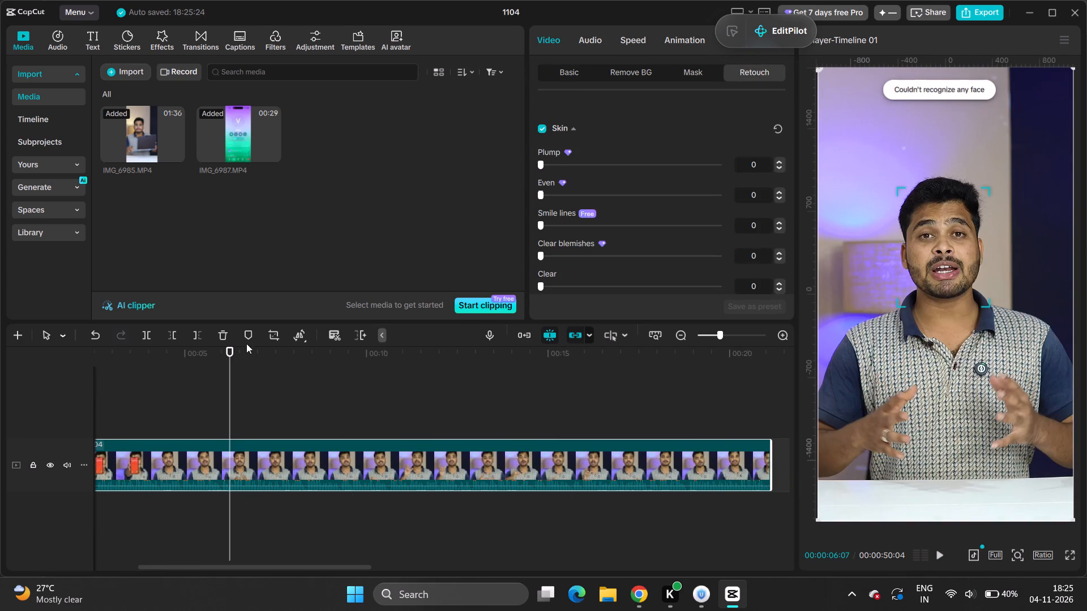
{"action": "double_click", "coordinate": [757, 168]}
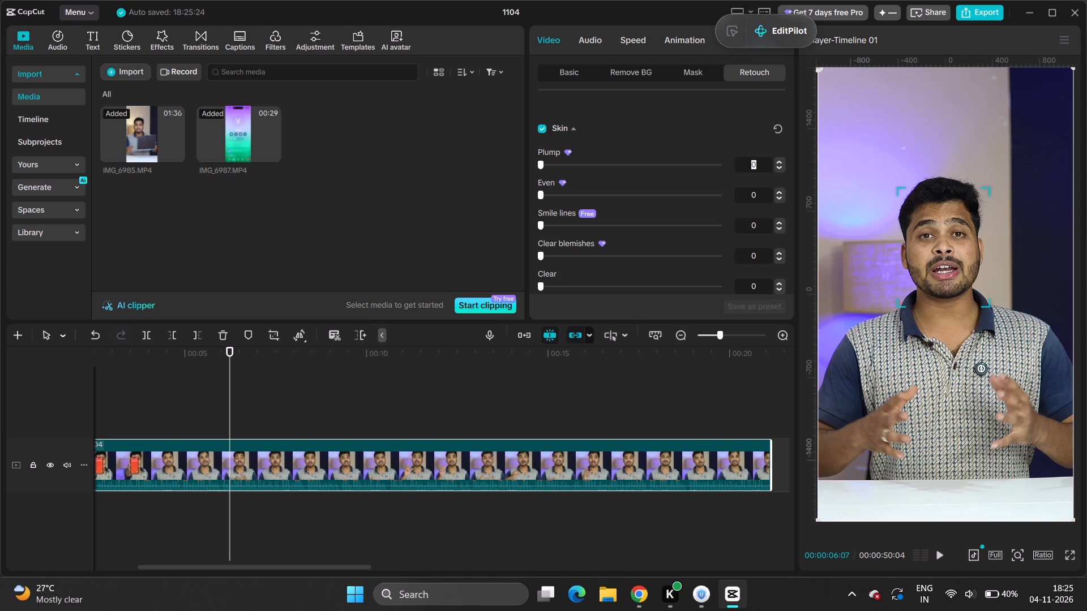
{"action": "type", "text": "50"}
{"action": "key", "text": "Return"}
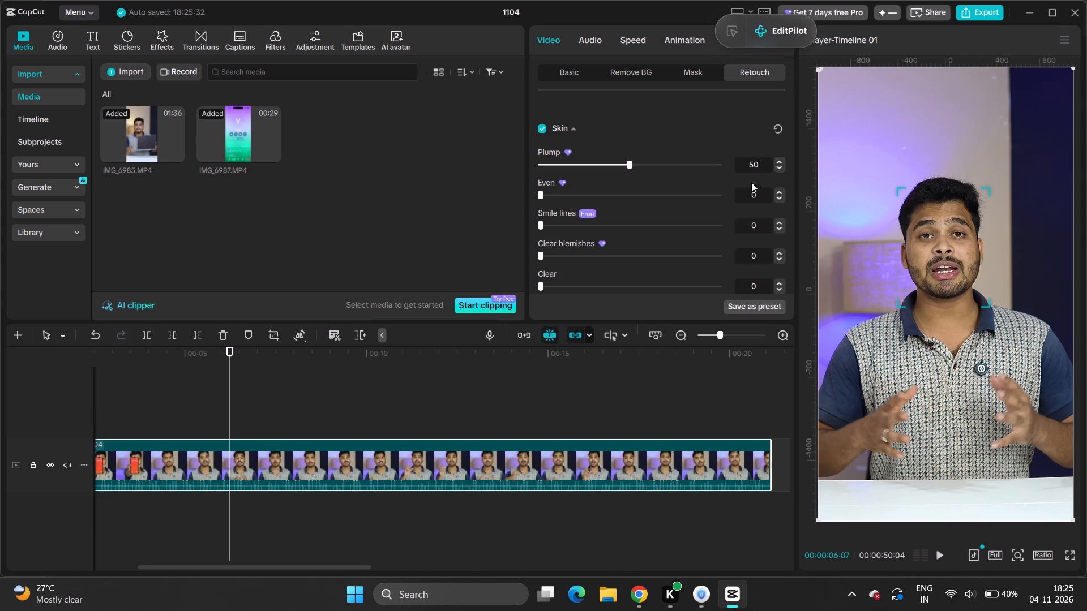
{"action": "double_click", "coordinate": [755, 195]}
{"action": "type", "text": "40"}
{"action": "key", "text": "Return"}
Set the clip's skin retouch Smooth to 50 and Whitening to 18.
{"action": "scroll", "coordinate": [713, 213], "scroll_direction": "down", "scroll_amount": 1}
{"action": "double_click", "coordinate": [757, 253]}
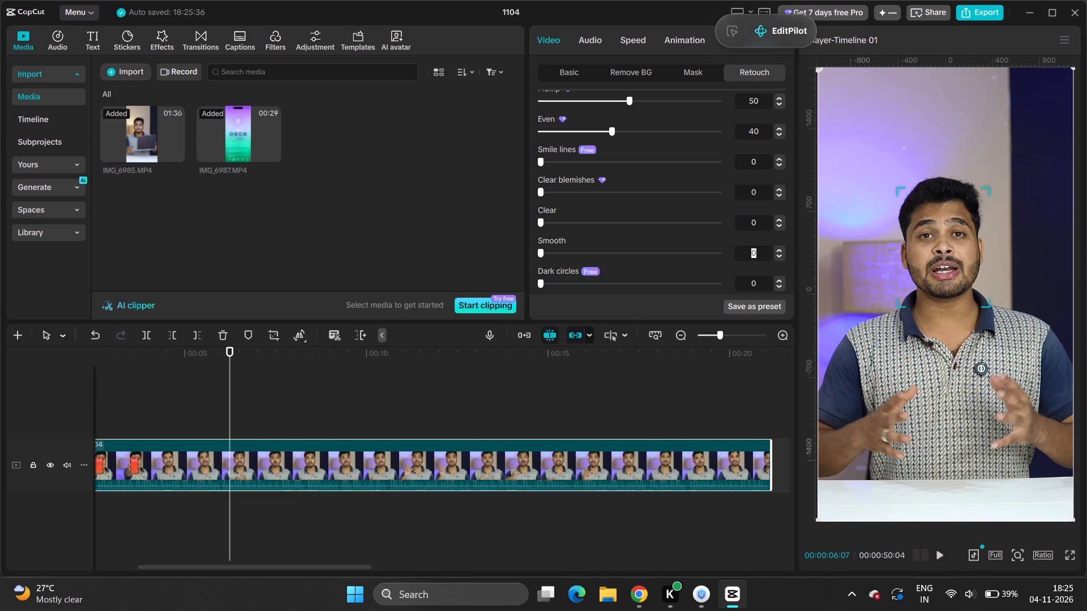
{"action": "type", "text": "50"}
{"action": "key", "text": "Return"}
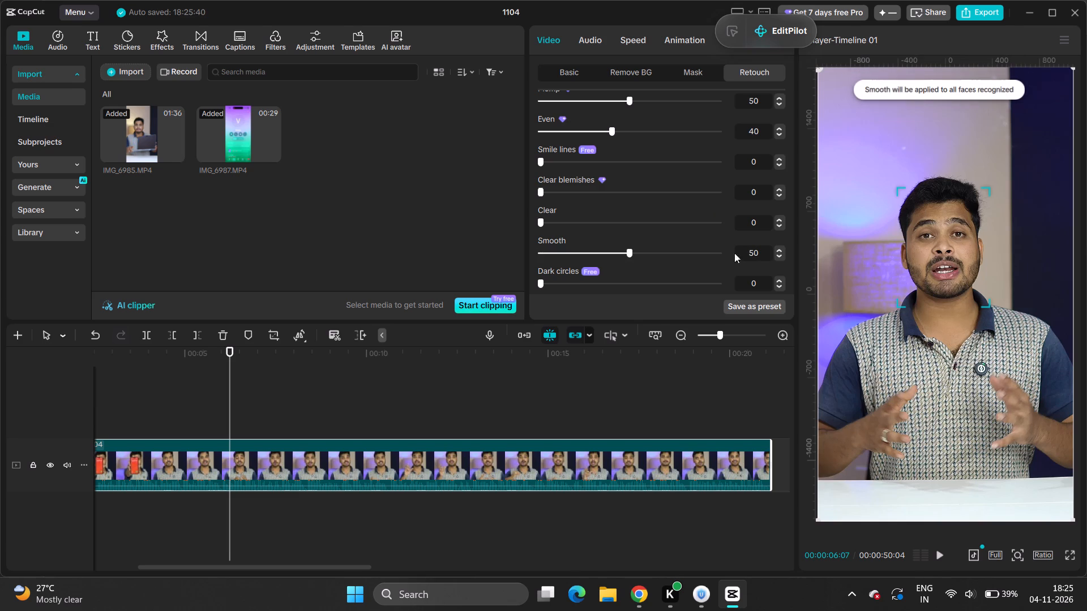
{"action": "scroll", "coordinate": [688, 233], "scroll_direction": "down", "scroll_amount": 1}
{"action": "double_click", "coordinate": [760, 252]}
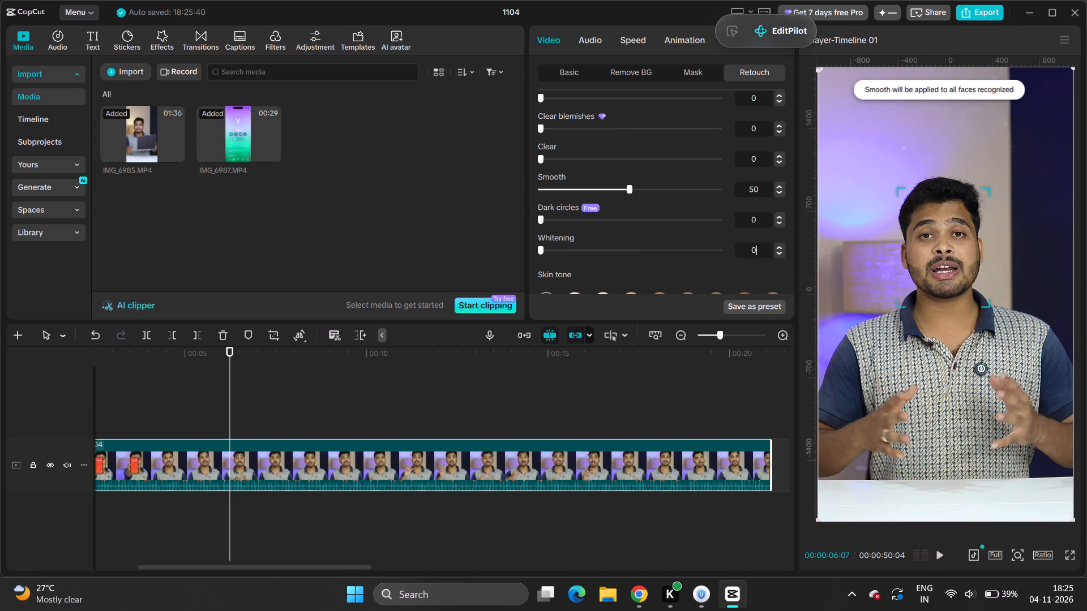
{"action": "type", "text": "18"}
{"action": "key", "text": "Return"}
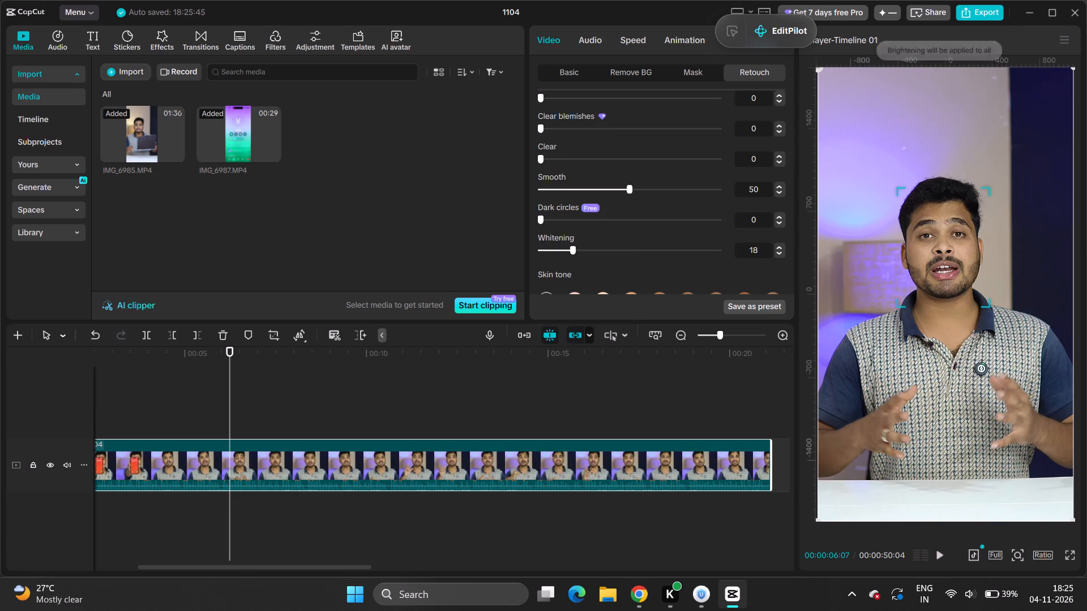
Enable Face retouching on the IMG_6985 clip and set the face Width to 50.
{"action": "scroll", "coordinate": [753, 251], "scroll_direction": "down", "scroll_amount": 3}
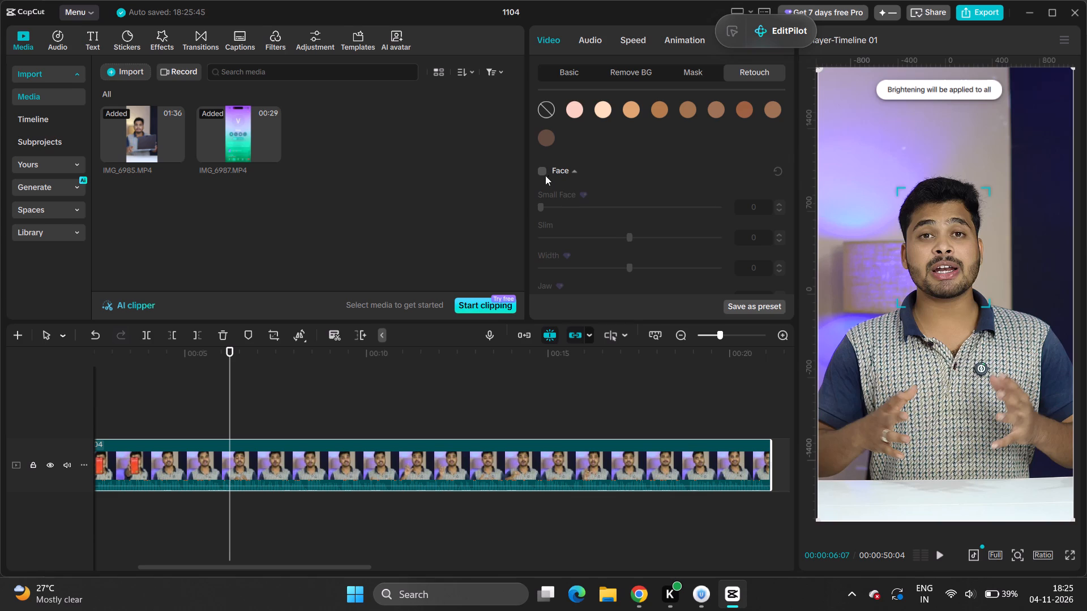
{"action": "left_click", "coordinate": [541, 173]}
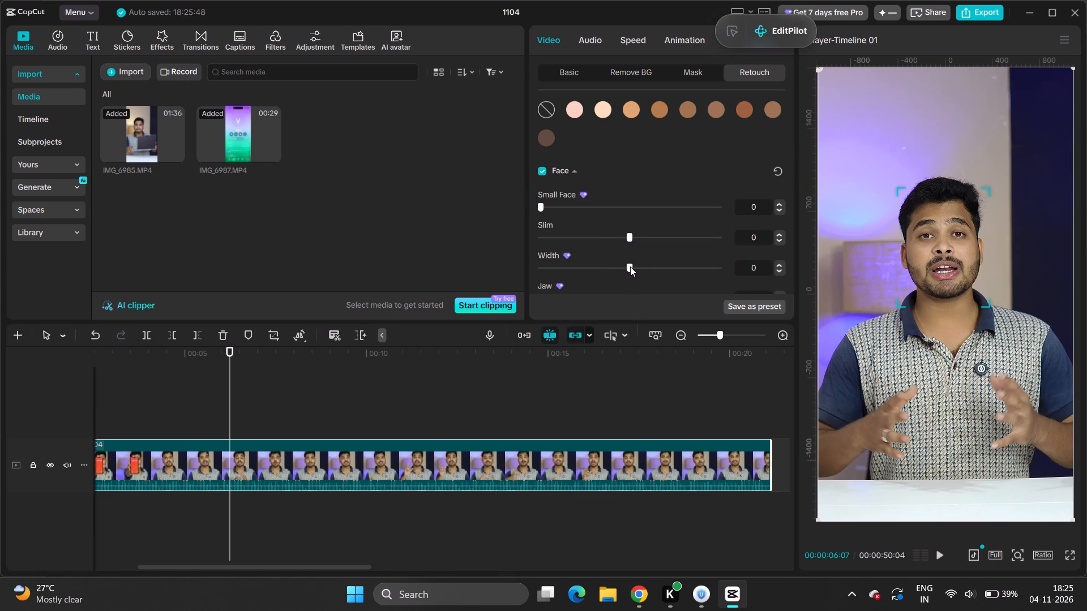
{"action": "left_click_drag", "start_coordinate": [630, 266], "coordinate": [784, 266]}
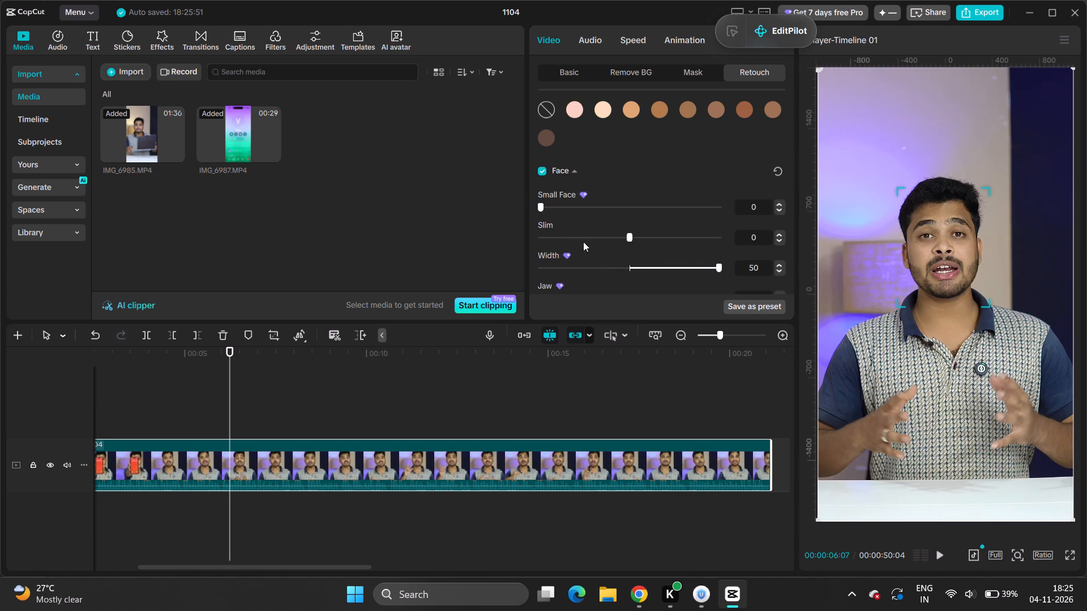
{"action": "scroll", "coordinate": [558, 239], "scroll_direction": "down", "scroll_amount": 5}
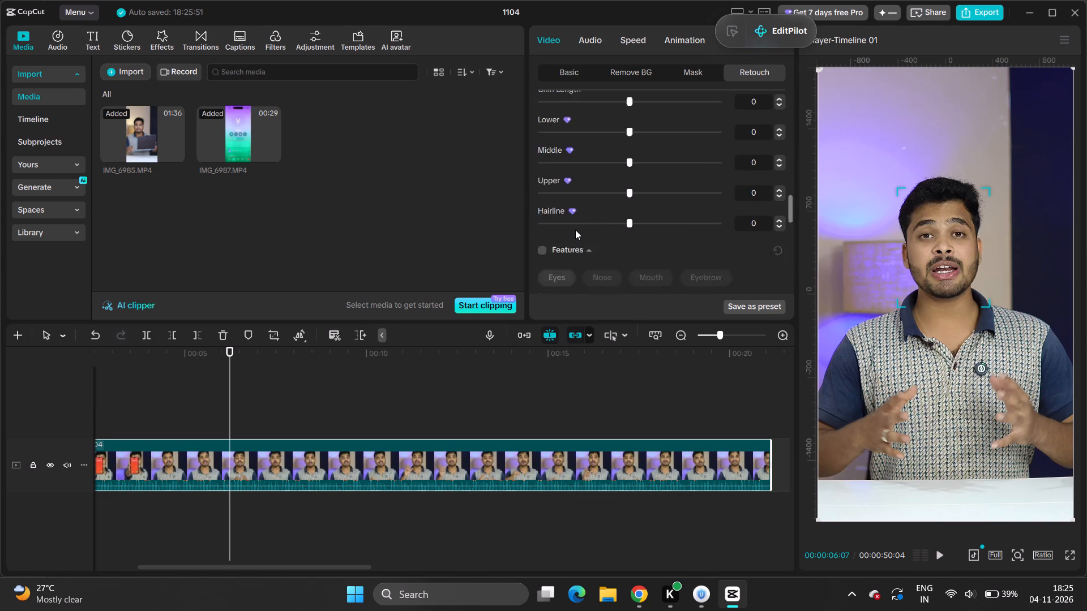
{"action": "scroll", "coordinate": [575, 230], "scroll_direction": "down", "scroll_amount": 3}
{"action": "scroll", "coordinate": [575, 229], "scroll_direction": "up", "scroll_amount": 7}
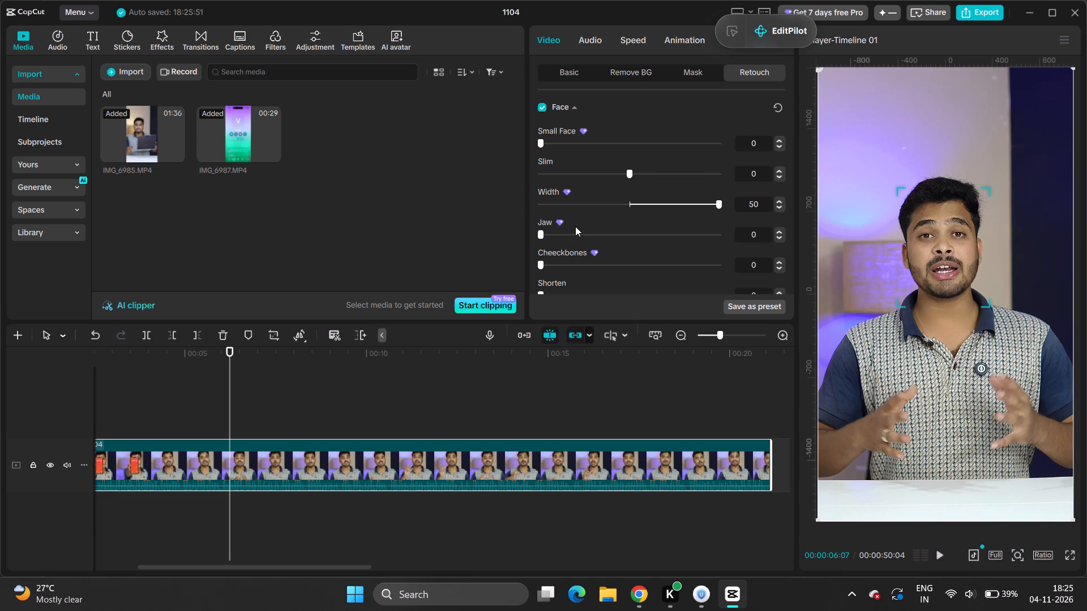
Play the retouched clip from its start through the scam call phone shot.
{"action": "left_click", "coordinate": [292, 389]}
{"action": "left_click_drag", "start_coordinate": [292, 388], "coordinate": [0, 395]}
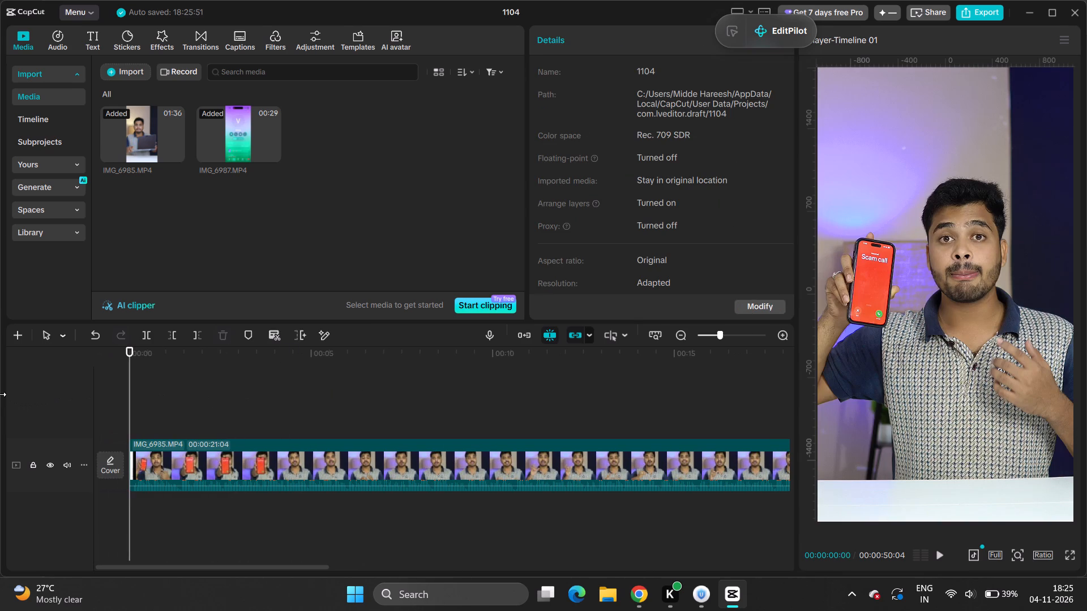
{"action": "key", "text": "space"}
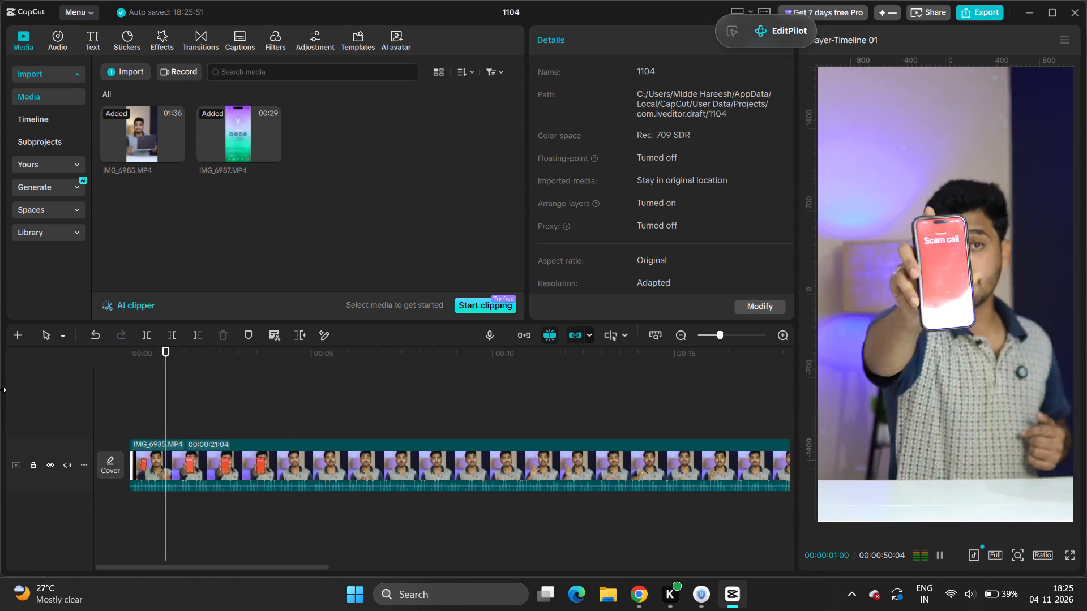
{"action": "key", "text": "space"}
{"action": "key", "text": "space"}
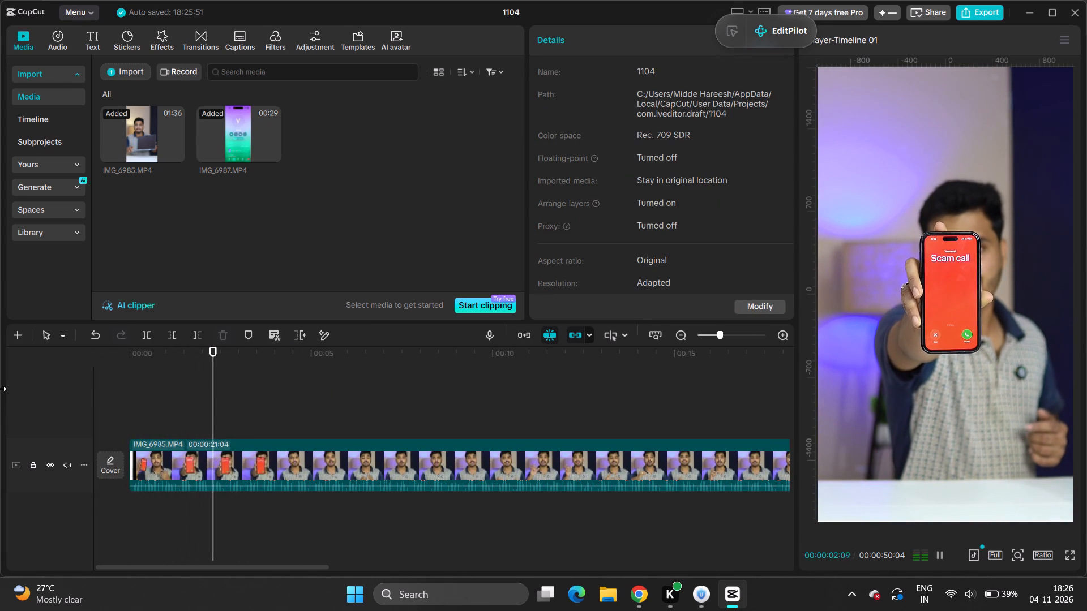
{"action": "key", "text": "space"}
Import "FREE Light Leak Transitions Pack - 4K (ULTRA HD)_1080p.mp4" from Downloads into the project media.
{"action": "left_click", "coordinate": [134, 74]}
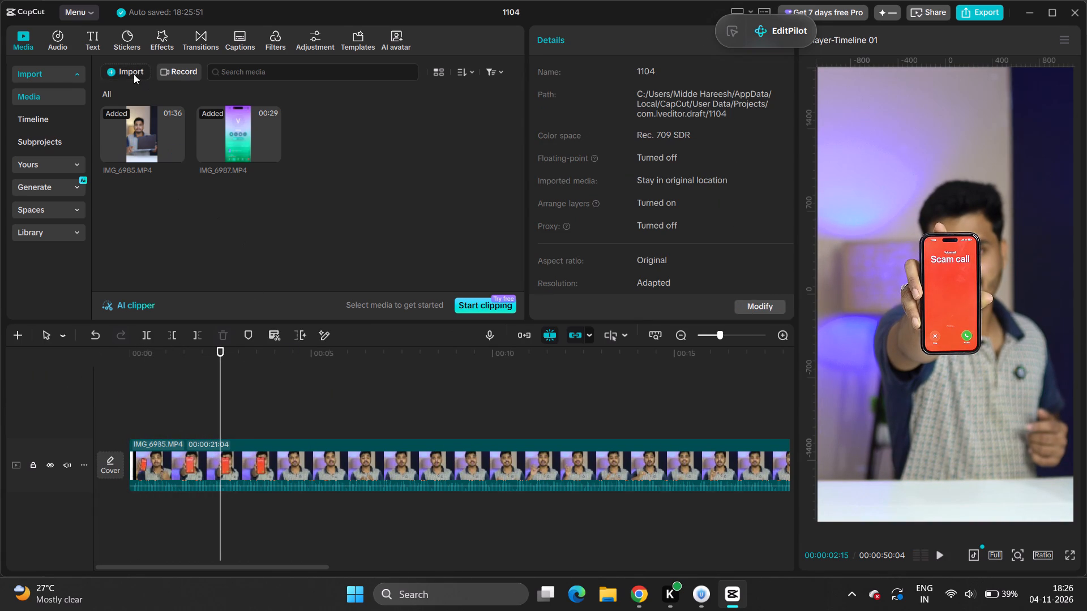
{"action": "left_click", "coordinate": [166, 103]}
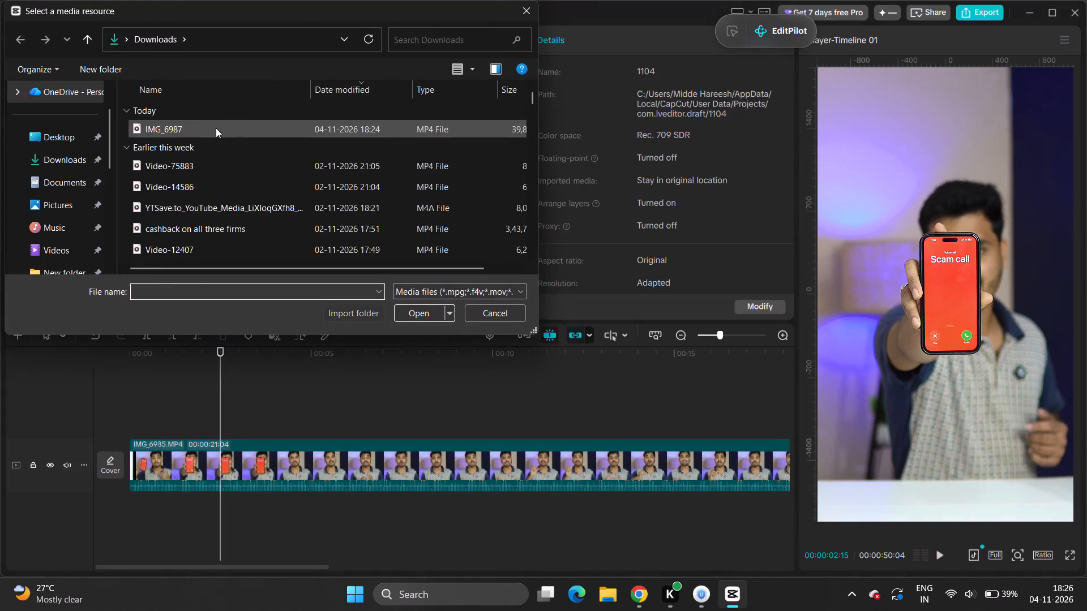
{"action": "type", "text": "fr"}
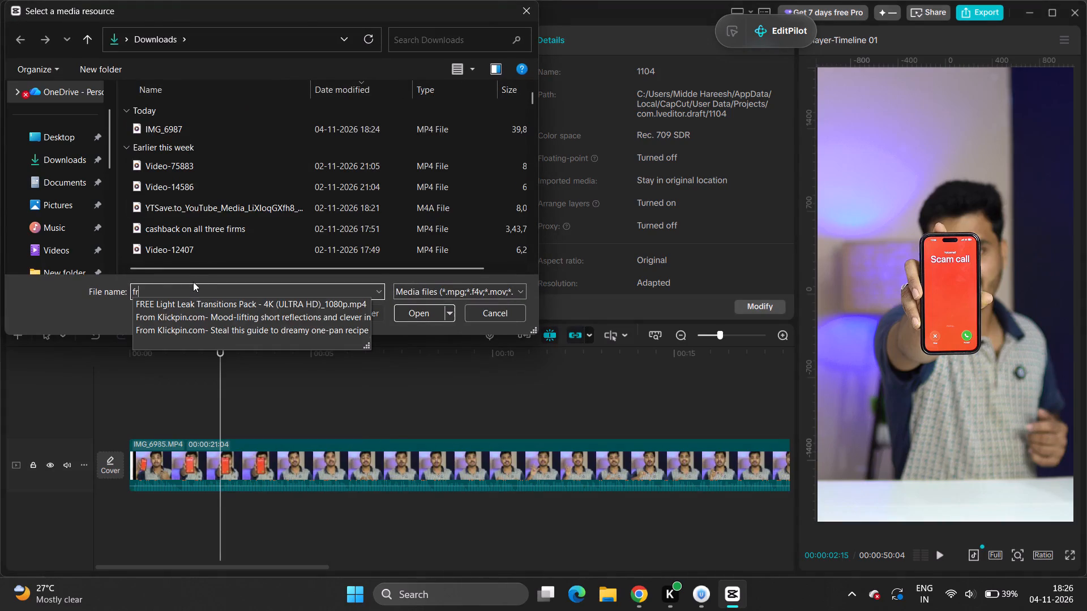
{"action": "left_click", "coordinate": [183, 302]}
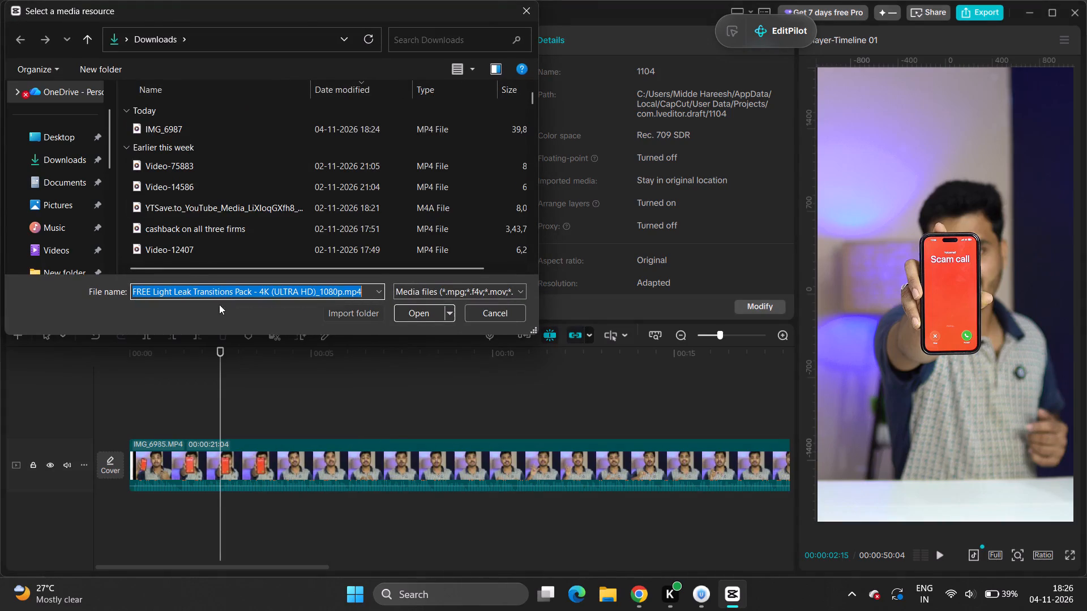
{"action": "left_click", "coordinate": [421, 316]}
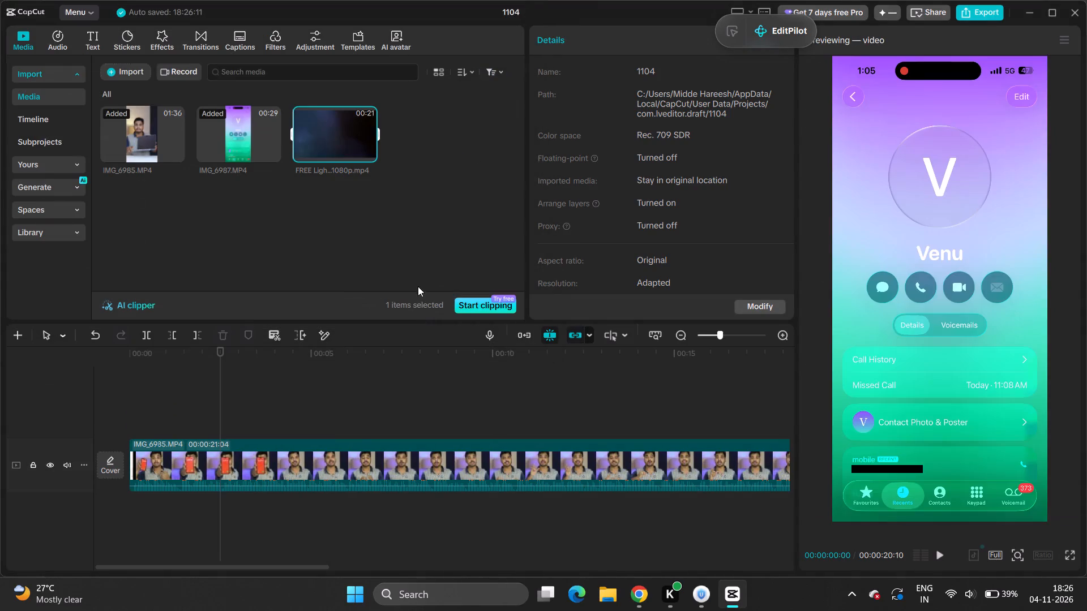
Split the imported light leak transitions video into separate scenes and return to the full media list.
{"action": "right_click", "coordinate": [353, 152]}
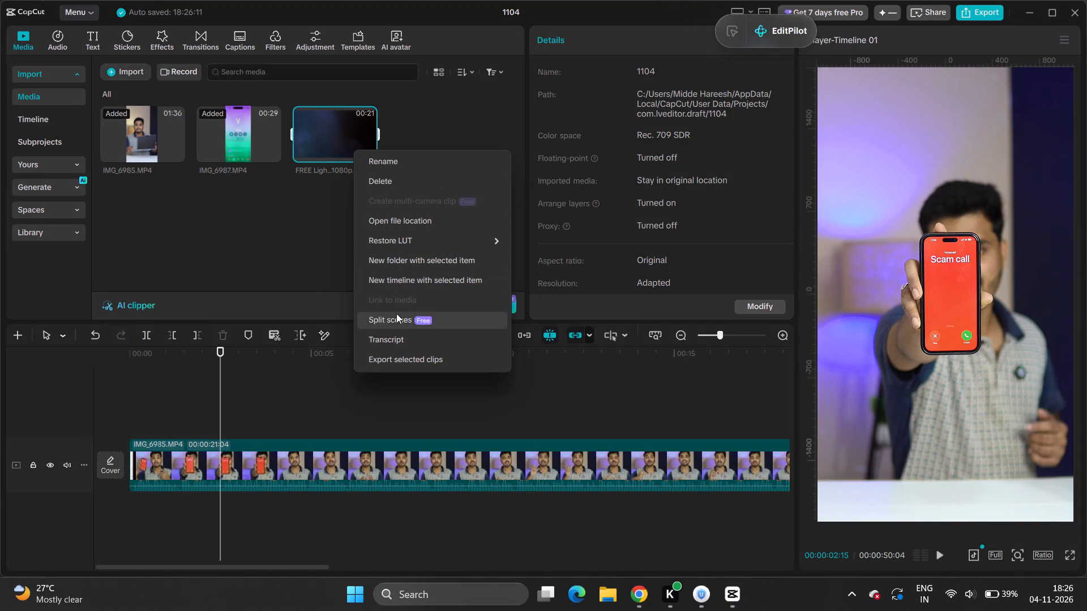
{"action": "left_click", "coordinate": [397, 322]}
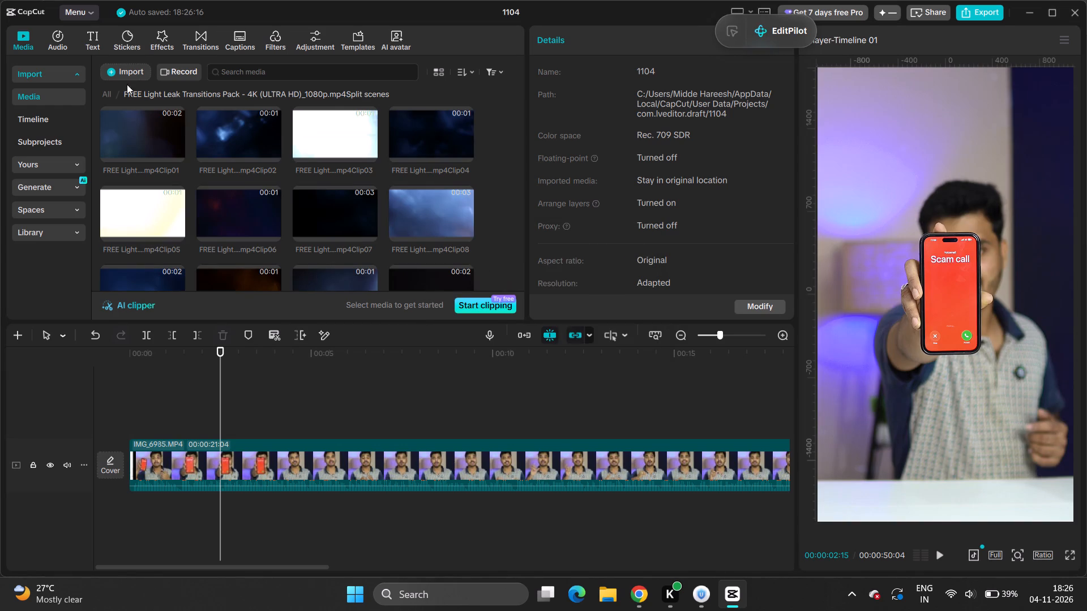
{"action": "left_click", "coordinate": [109, 96]}
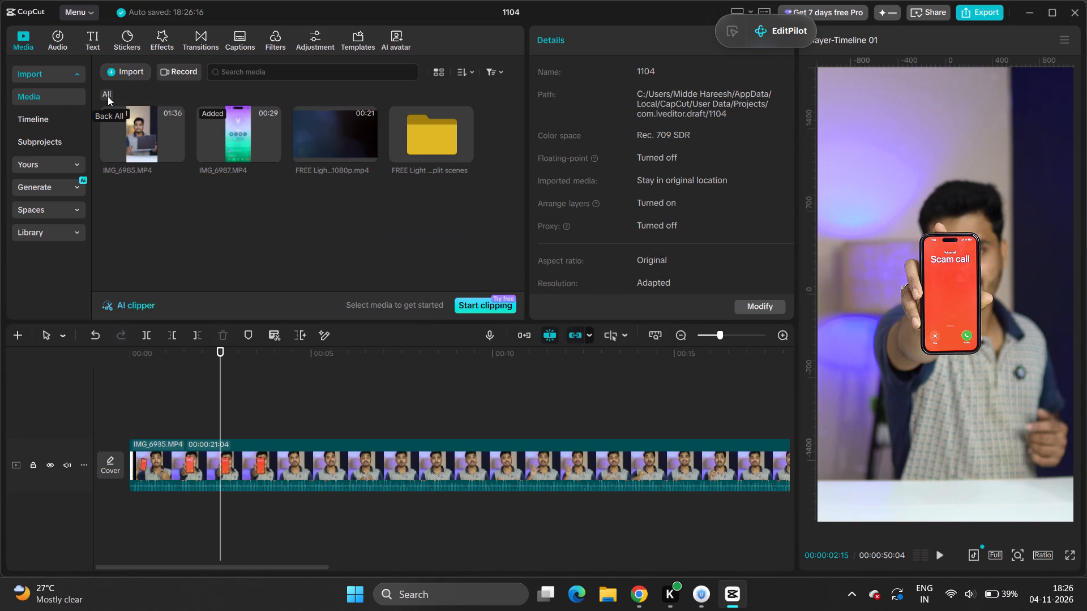
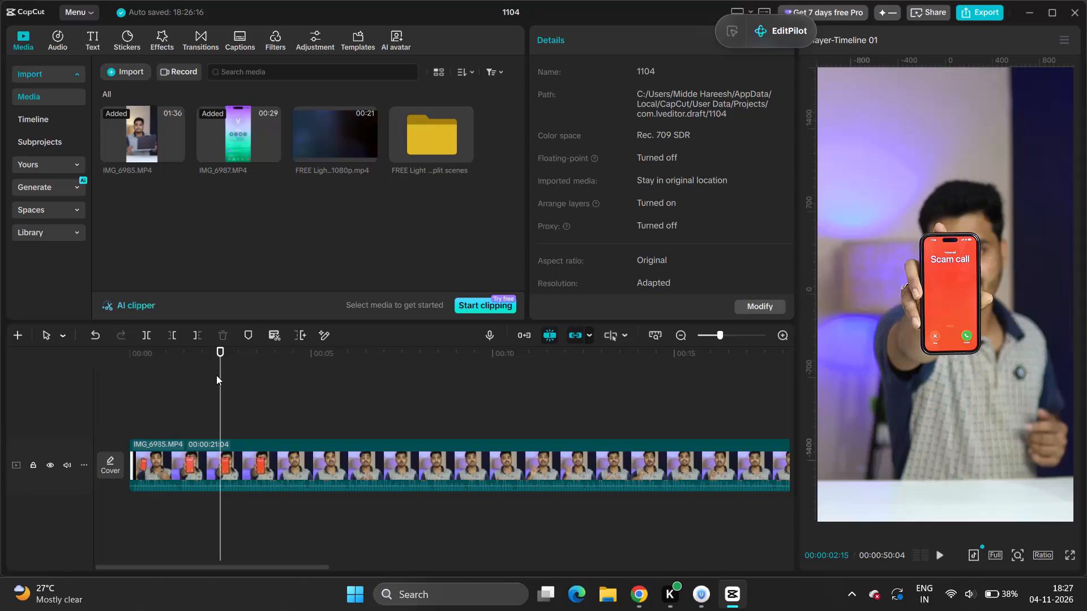
Play the IMG_6985 clip from the scam call phone shot to about the 8-second mark.
{"action": "left_click_drag", "start_coordinate": [221, 373], "coordinate": [210, 372]}
{"action": "left_click_drag", "start_coordinate": [213, 370], "coordinate": [202, 372]}
{"action": "key", "text": "space"}
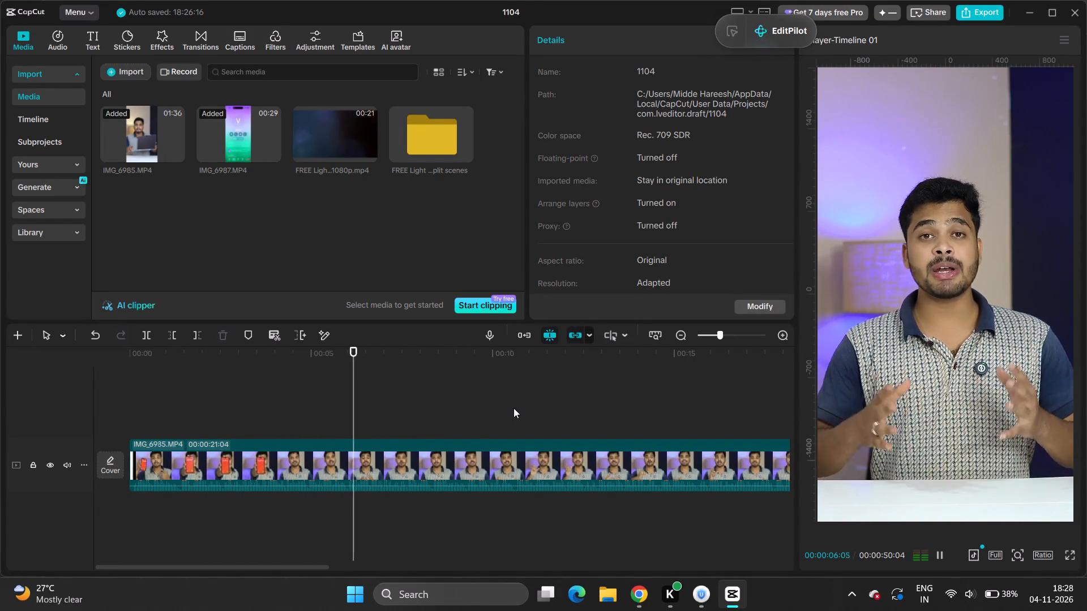
{"action": "key", "text": "space"}
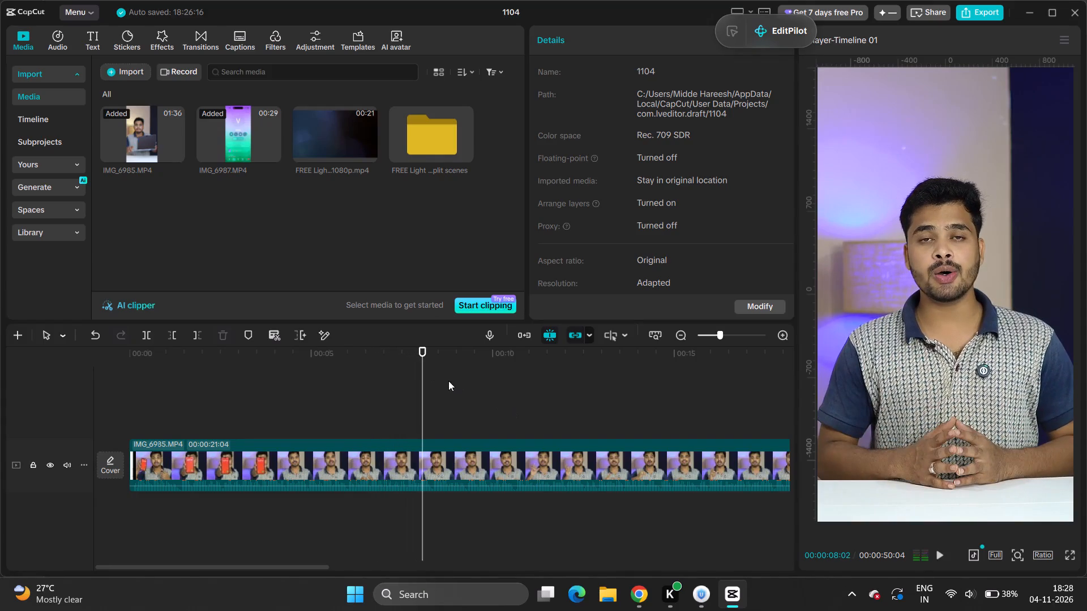
{"action": "scroll", "coordinate": [513, 429], "scroll_direction": "down", "scroll_amount": 4, "text": "alt"}
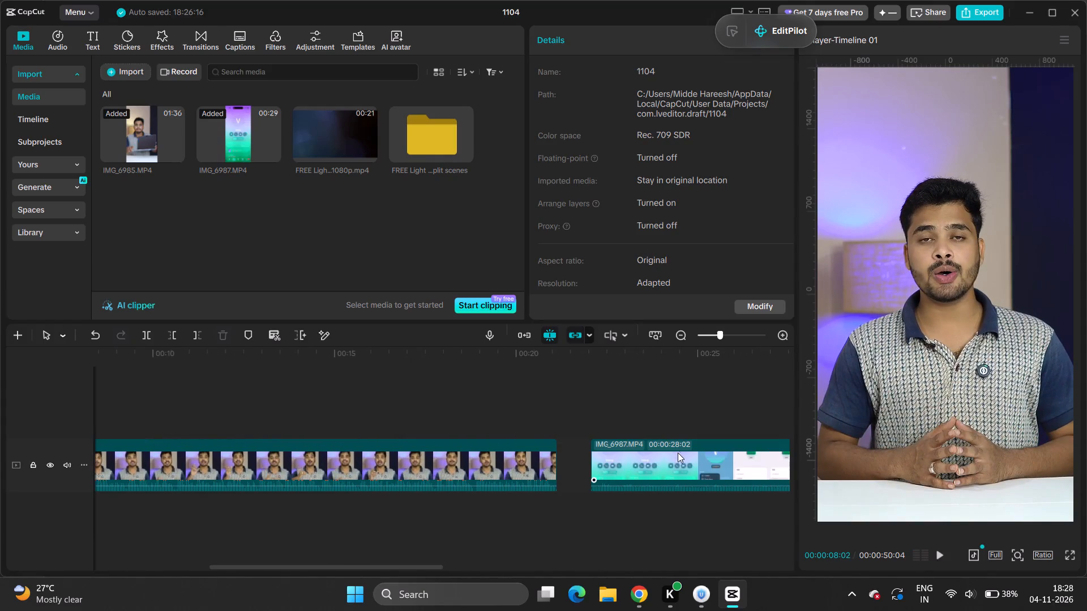
Move the IMG_6987 clip slightly later on the timeline so that it starts at about 00:00:22:20.
{"action": "left_click_drag", "start_coordinate": [602, 355], "coordinate": [584, 367]}
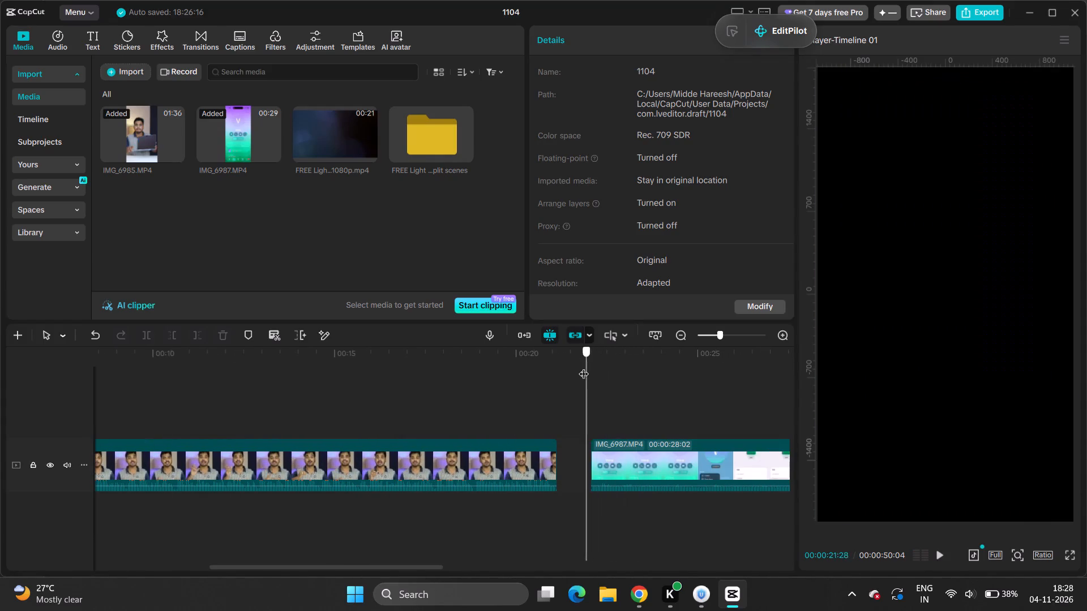
{"action": "left_click_drag", "start_coordinate": [584, 367], "coordinate": [685, 371]}
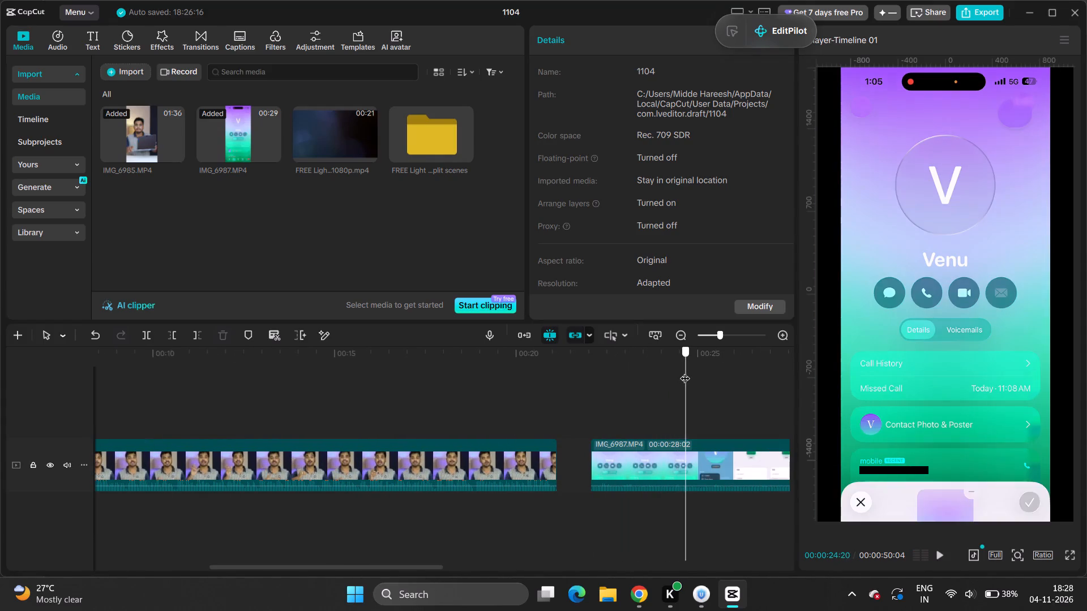
{"action": "left_click_drag", "start_coordinate": [685, 371], "coordinate": [666, 374]}
{"action": "left_click_drag", "start_coordinate": [724, 444], "coordinate": [763, 462]}
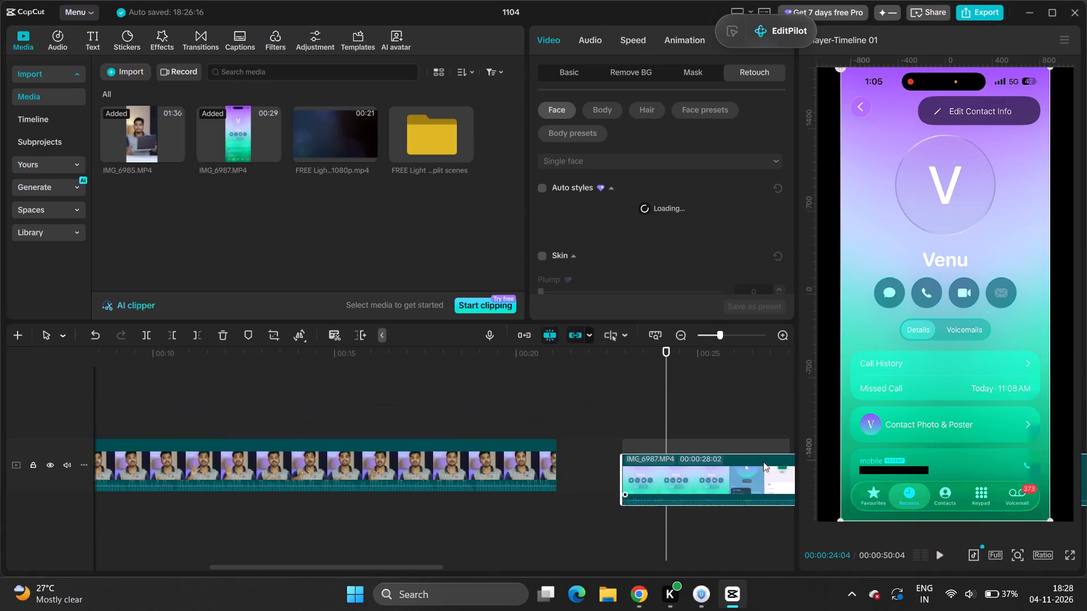
{"action": "left_click_drag", "start_coordinate": [763, 462], "coordinate": [745, 452]}
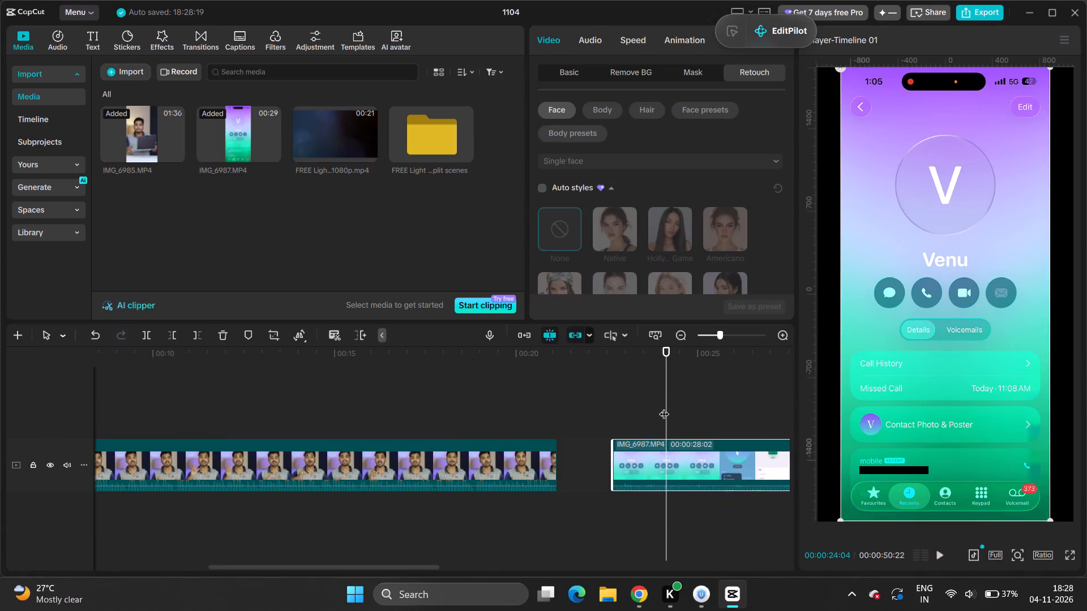
{"action": "left_click", "coordinate": [632, 411]}
{"action": "left_click_drag", "start_coordinate": [632, 408], "coordinate": [611, 408]}
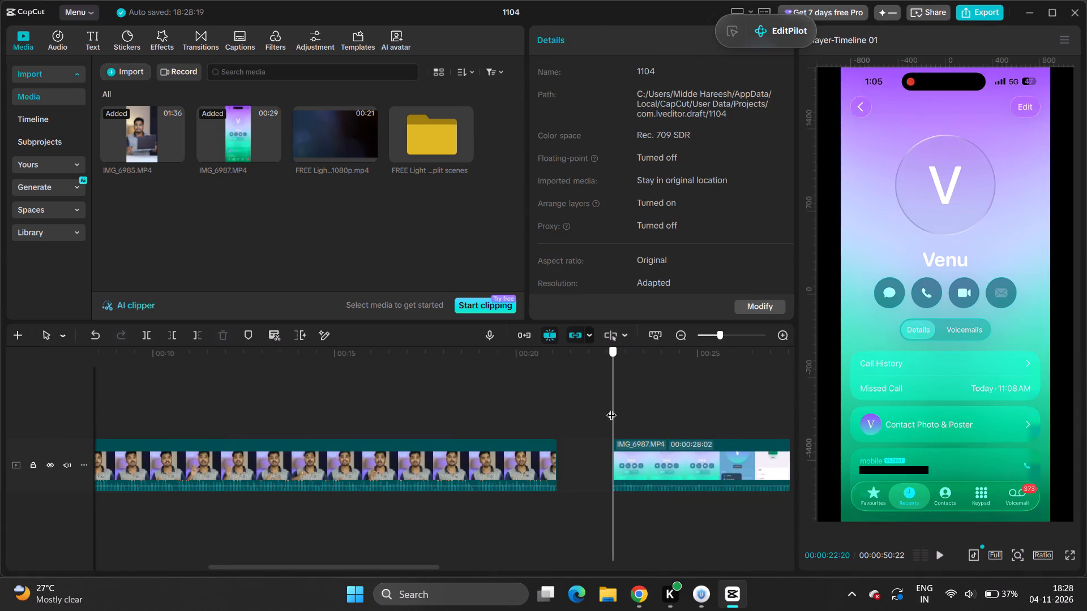
{"action": "left_click_drag", "start_coordinate": [611, 408], "coordinate": [604, 410]}
Switch to Chrome and open the Pinterest home page, in.pinterest.com, in a new tab.
{"action": "left_click", "coordinate": [630, 585]}
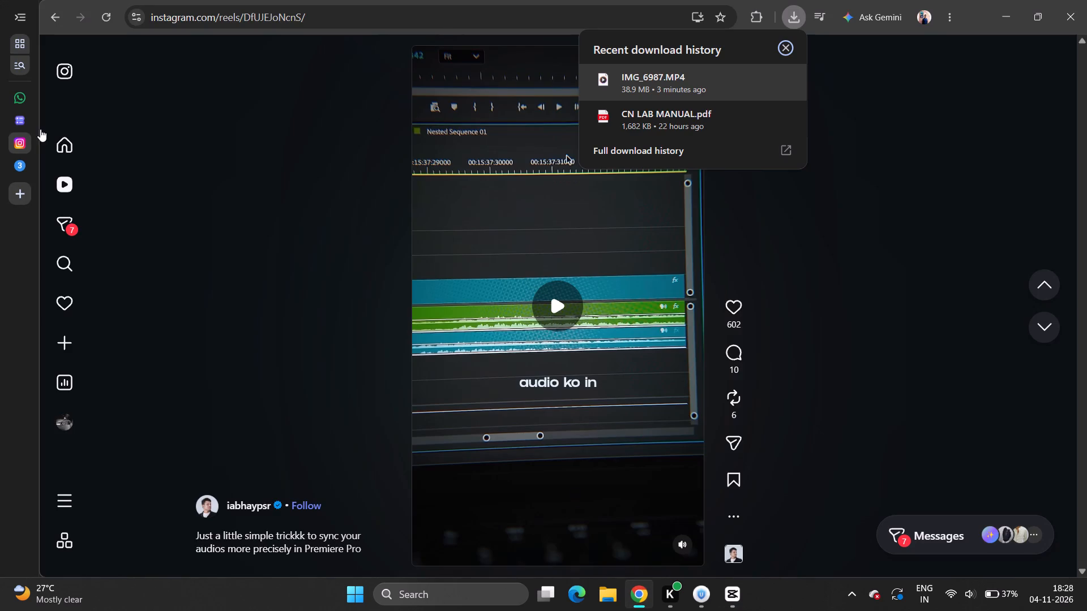
{"action": "left_click", "coordinate": [36, 180]}
{"action": "left_click", "coordinate": [36, 186]}
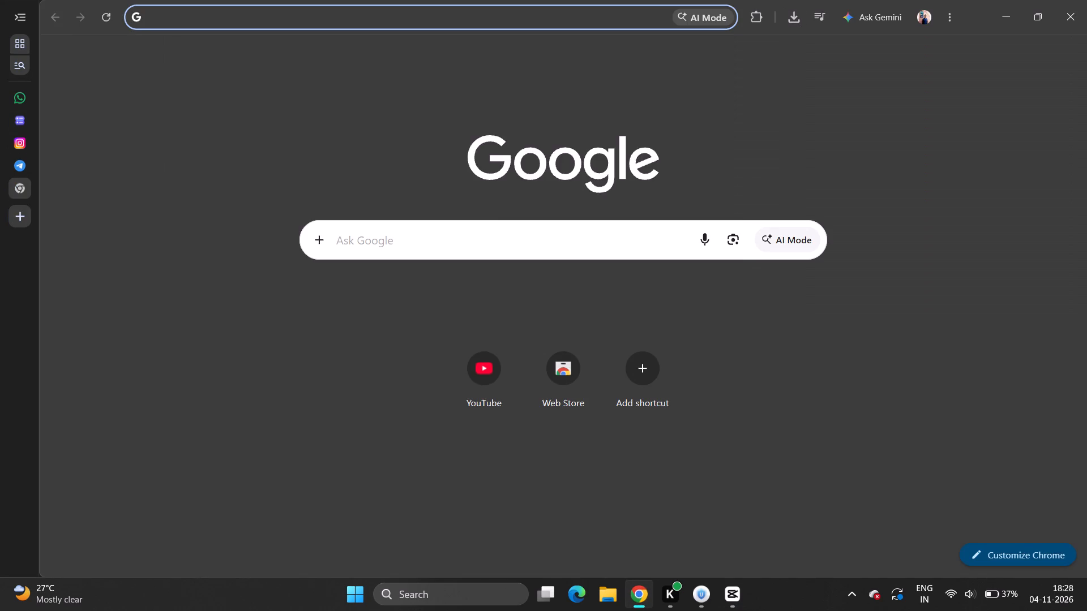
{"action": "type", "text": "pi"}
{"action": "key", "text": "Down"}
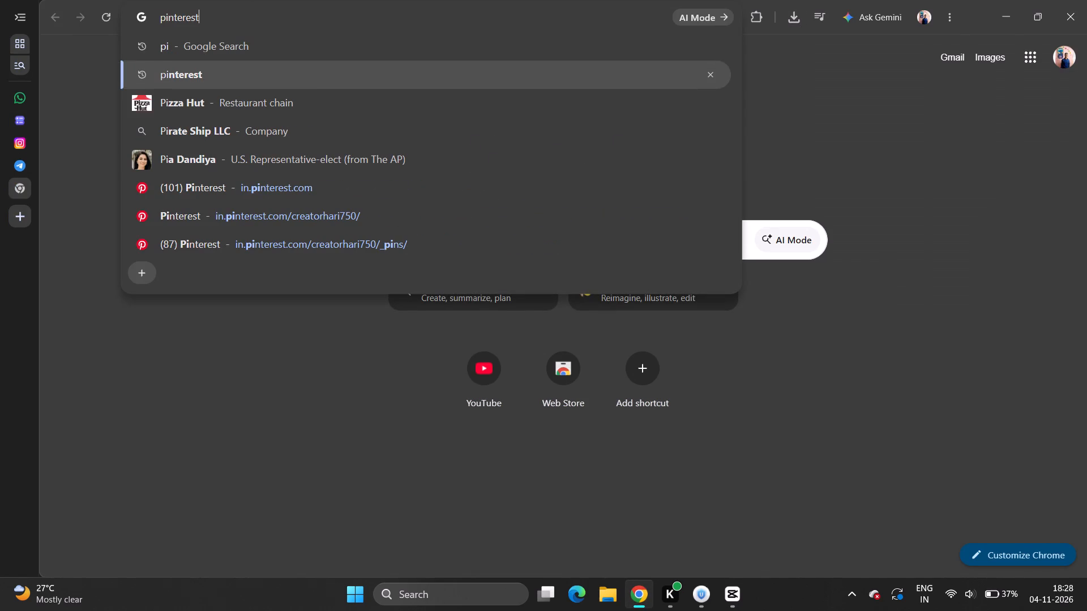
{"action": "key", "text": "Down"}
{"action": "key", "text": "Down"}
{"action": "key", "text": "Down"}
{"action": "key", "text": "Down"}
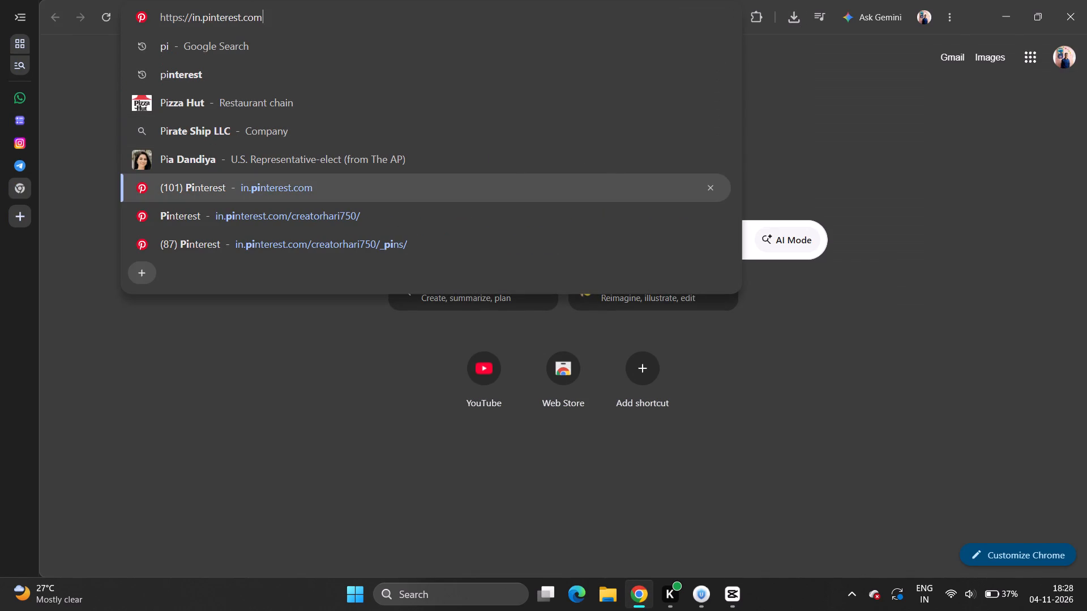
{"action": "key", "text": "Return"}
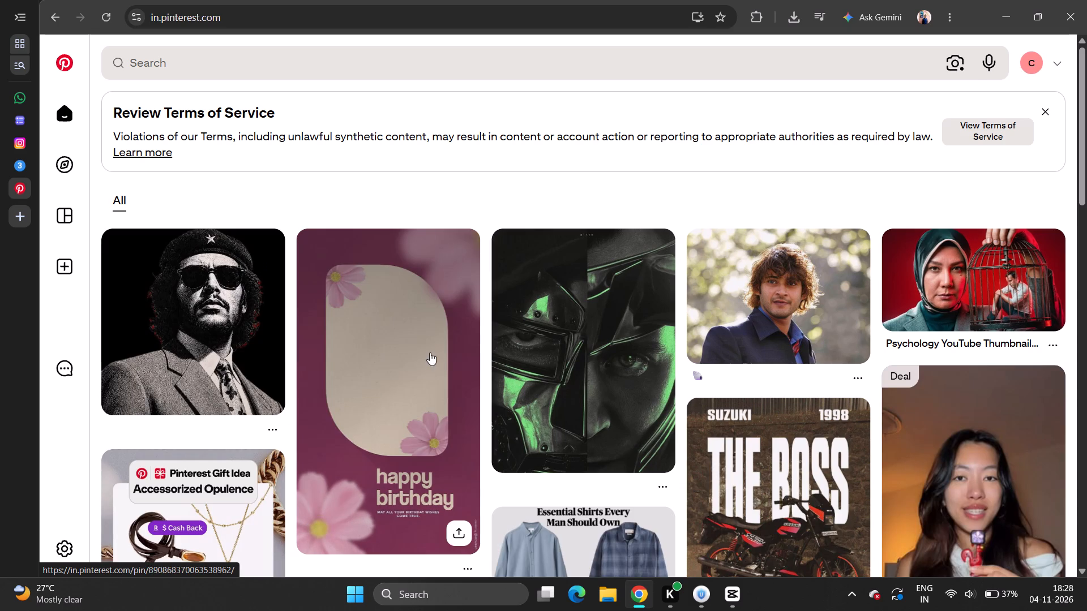
In Pinterest's home feed, open the black-and-white portrait with starred beret and sunglasses, return to the feed and save that pin.
{"action": "left_click", "coordinate": [273, 434]}
{"action": "left_click", "coordinate": [160, 269]}
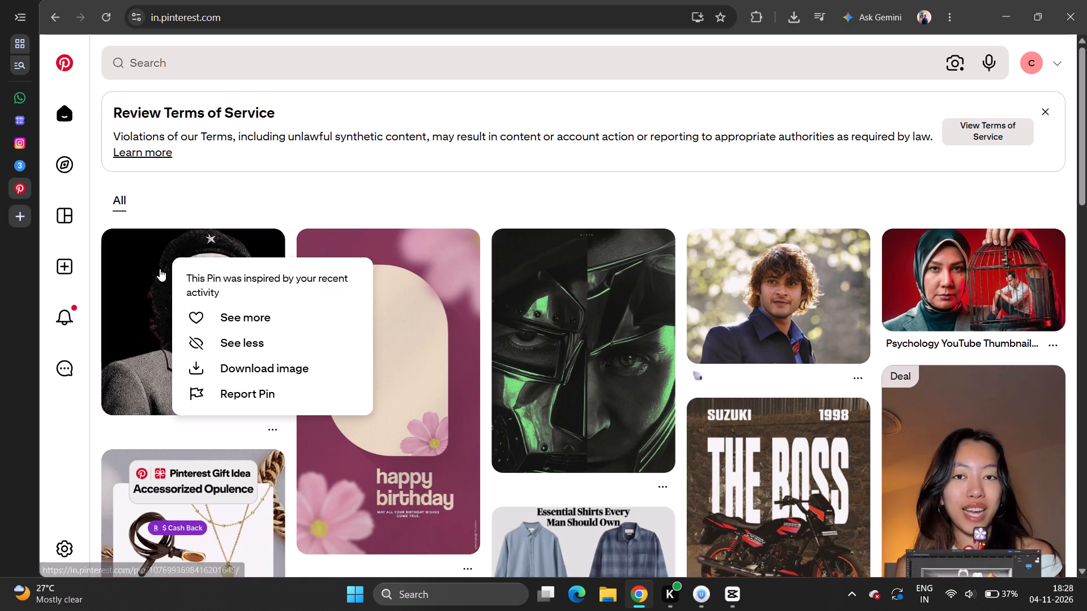
{"action": "left_click", "coordinate": [134, 117]}
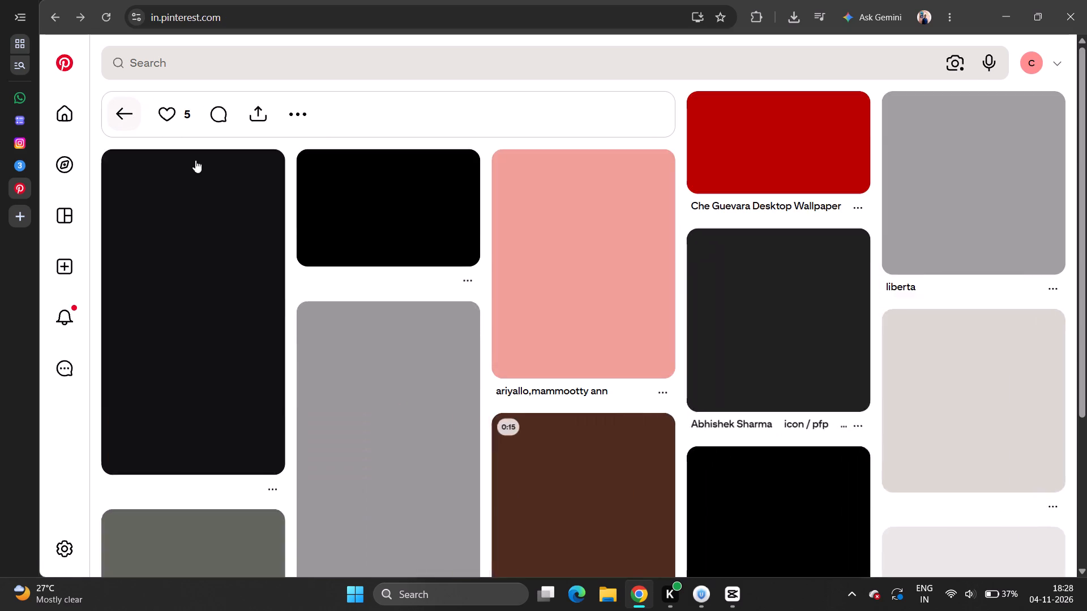
{"action": "scroll", "coordinate": [248, 208], "scroll_direction": "up", "scroll_amount": 1}
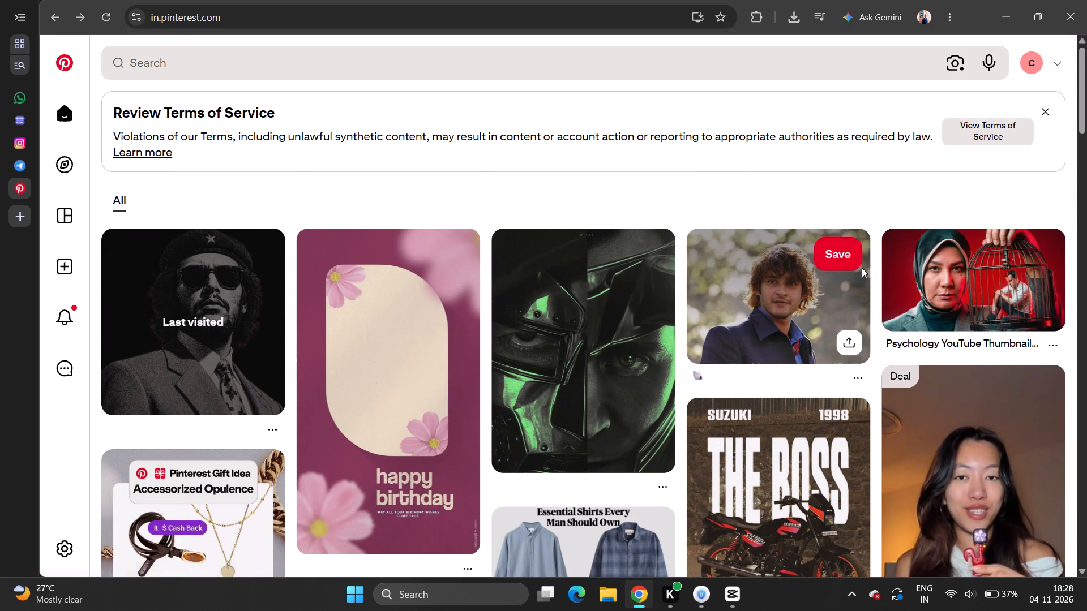
{"action": "left_click", "coordinate": [247, 253]}
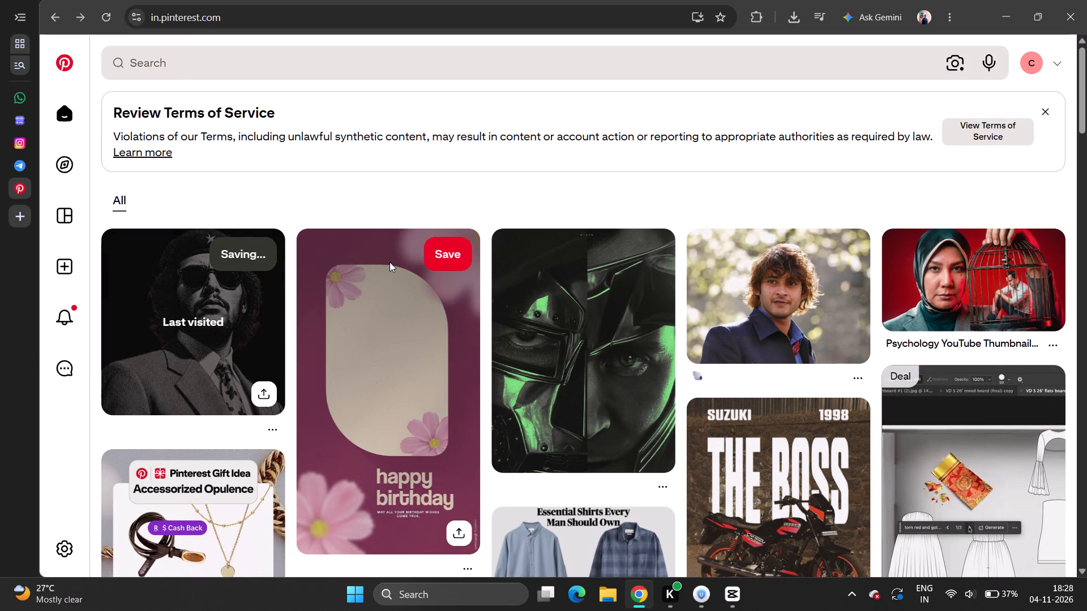
Save the red and yellow "Thalaivar rajini superstar" poster pin from the home feed.
{"action": "scroll", "coordinate": [399, 264], "scroll_direction": "down", "scroll_amount": 2}
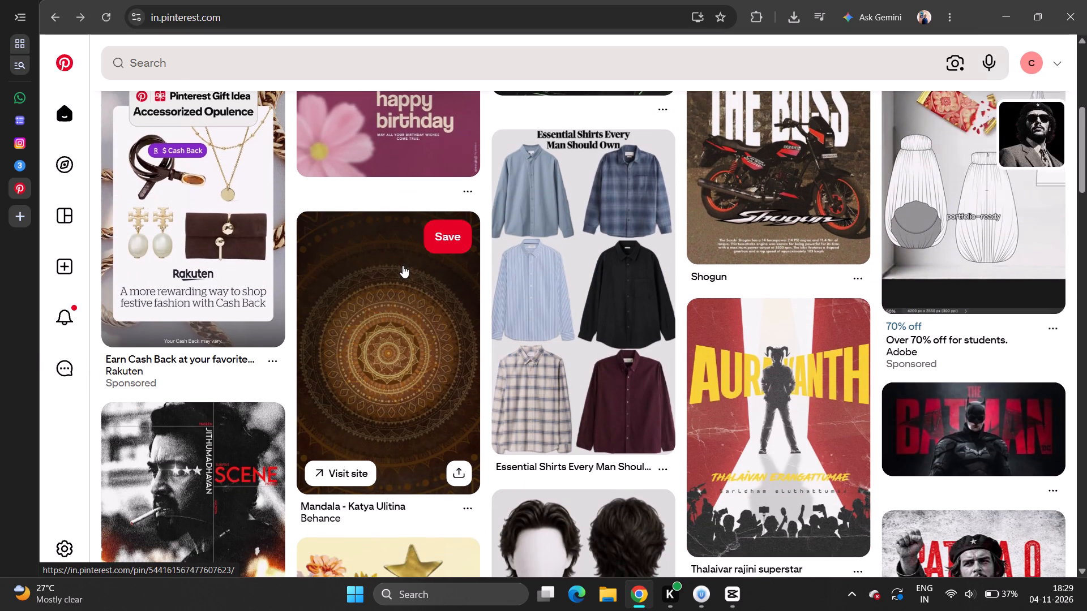
{"action": "scroll", "coordinate": [404, 266], "scroll_direction": "down", "scroll_amount": 1}
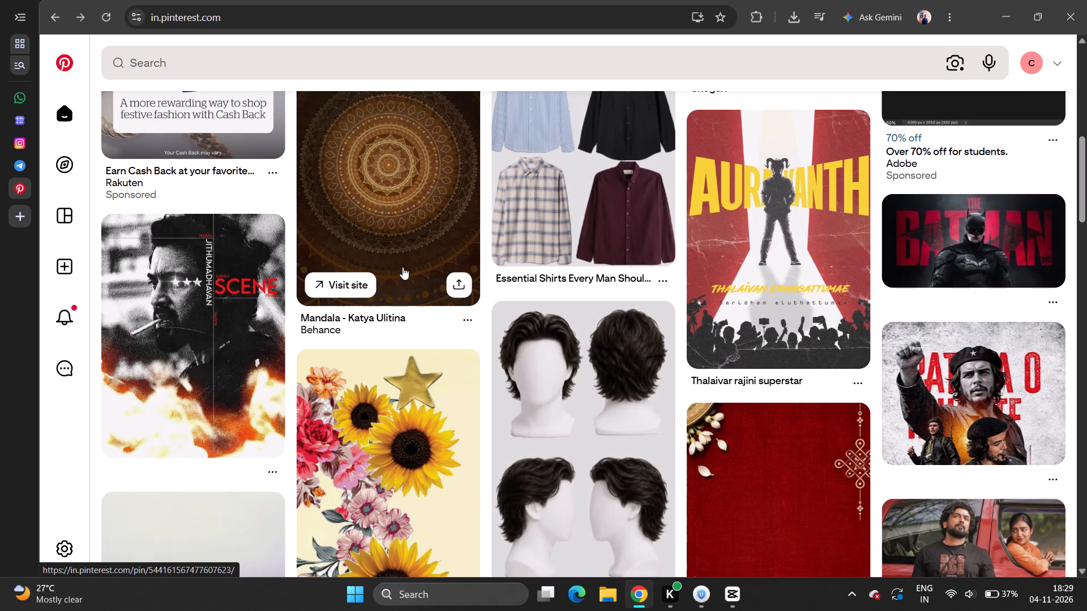
{"action": "left_click", "coordinate": [837, 128]}
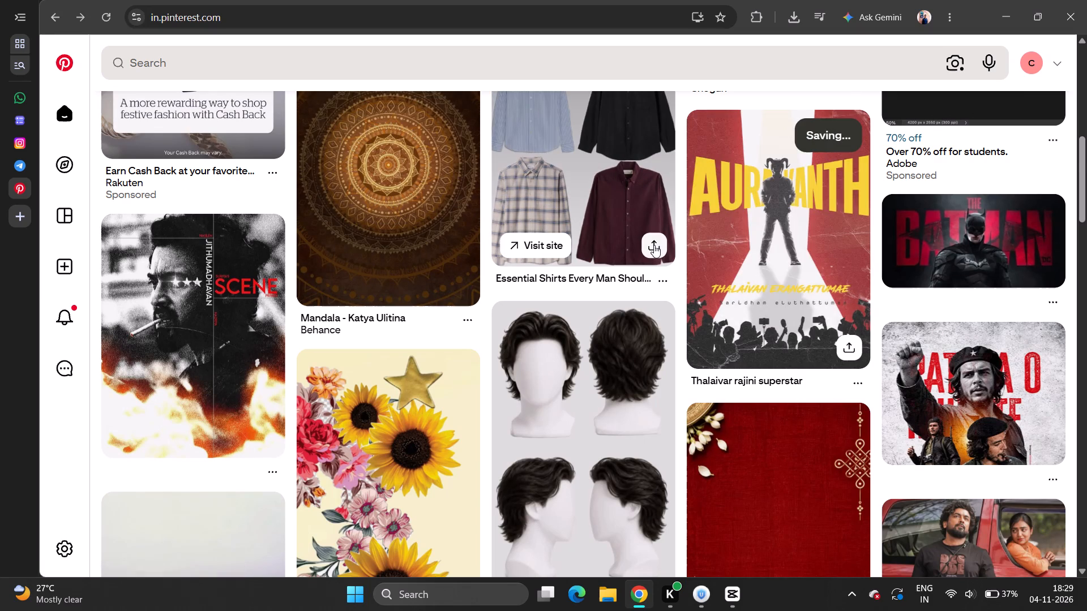
Browse further down the Pinterest home feed and look through the suggested pins for usable visuals.
{"action": "scroll", "coordinate": [654, 245], "scroll_direction": "down", "scroll_amount": 1}
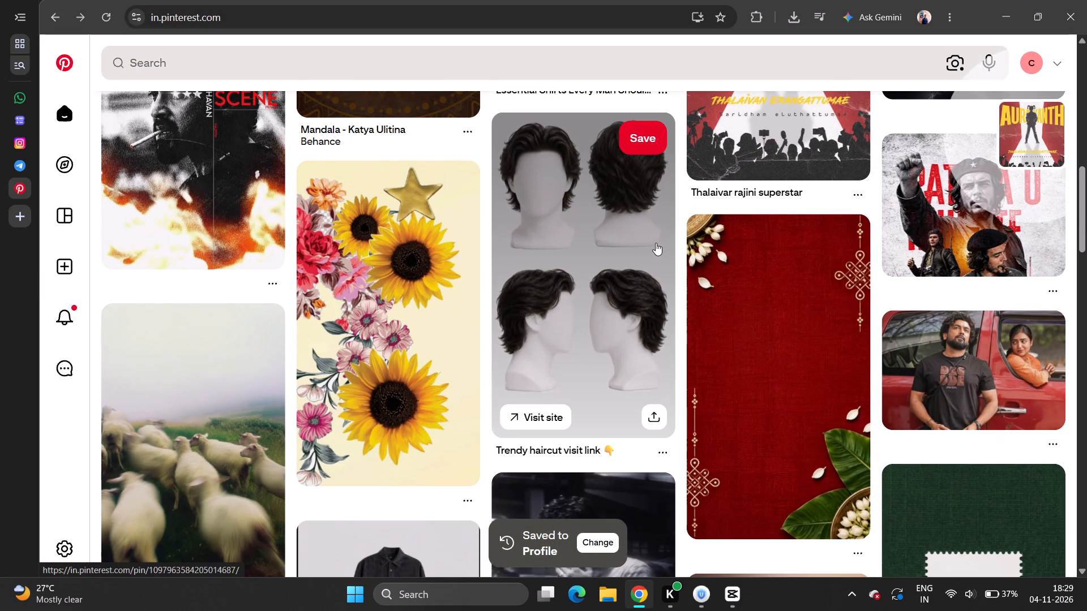
{"action": "scroll", "coordinate": [656, 243], "scroll_direction": "down", "scroll_amount": 2}
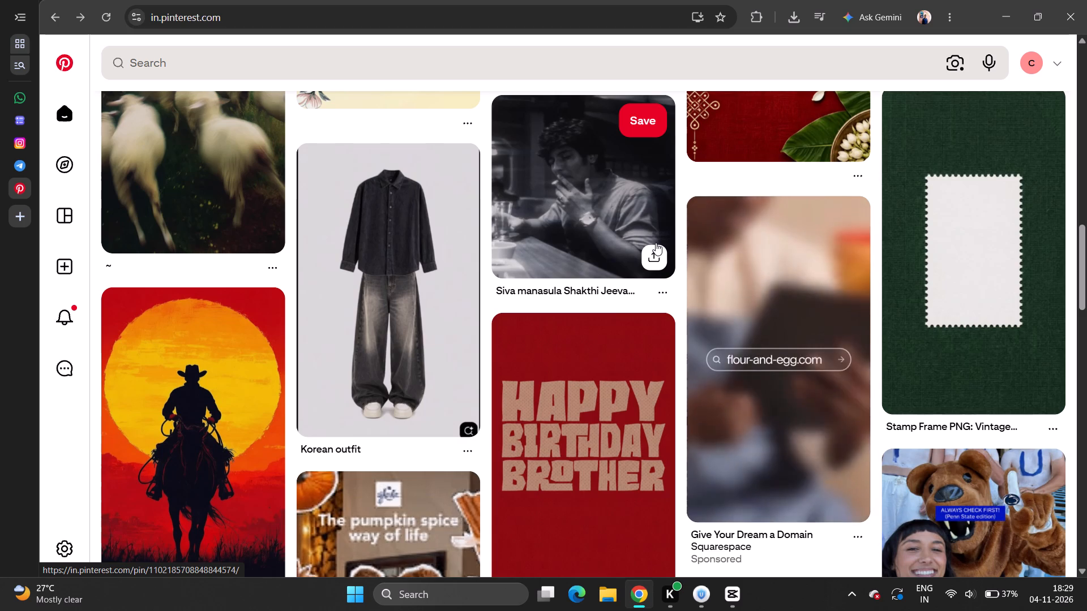
{"action": "scroll", "coordinate": [656, 243], "scroll_direction": "down", "scroll_amount": 2}
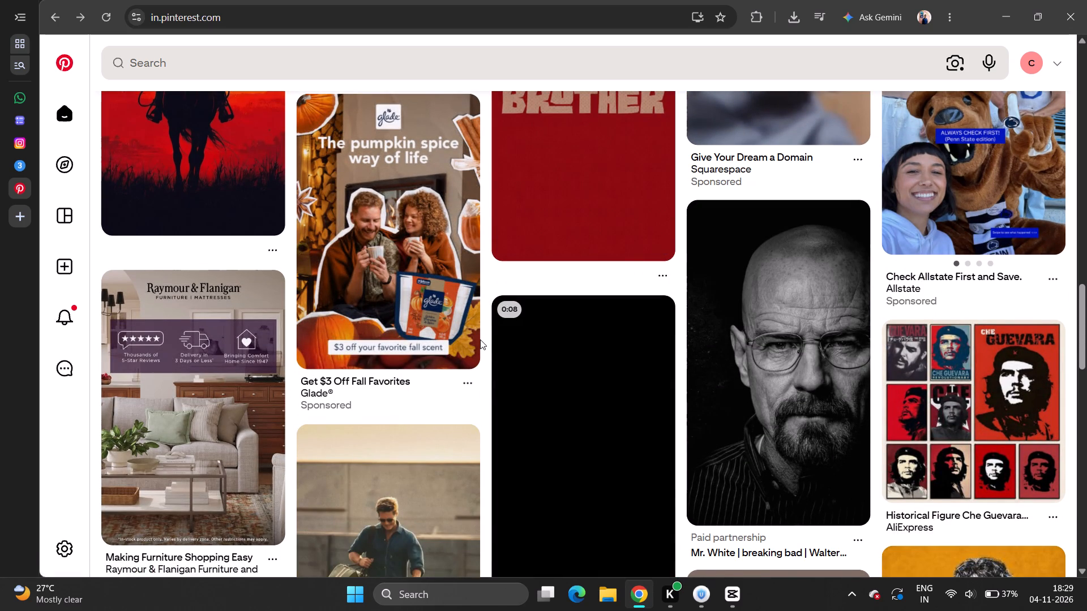
{"action": "scroll", "coordinate": [480, 339], "scroll_direction": "down", "scroll_amount": 2}
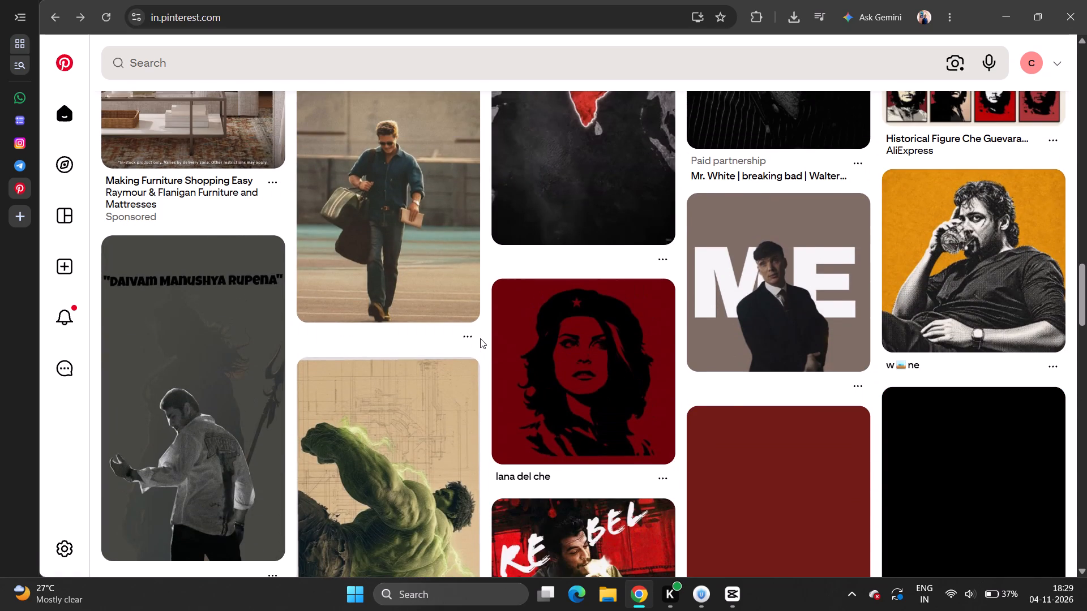
{"action": "scroll", "coordinate": [480, 338], "scroll_direction": "down", "scroll_amount": 1}
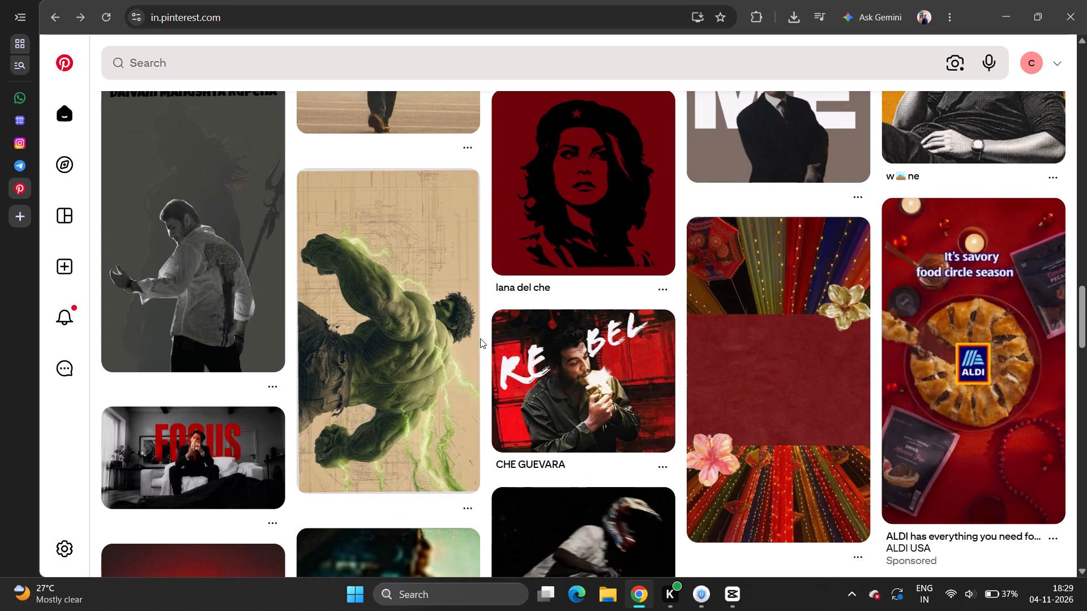
{"action": "scroll", "coordinate": [480, 337], "scroll_direction": "down", "scroll_amount": 1}
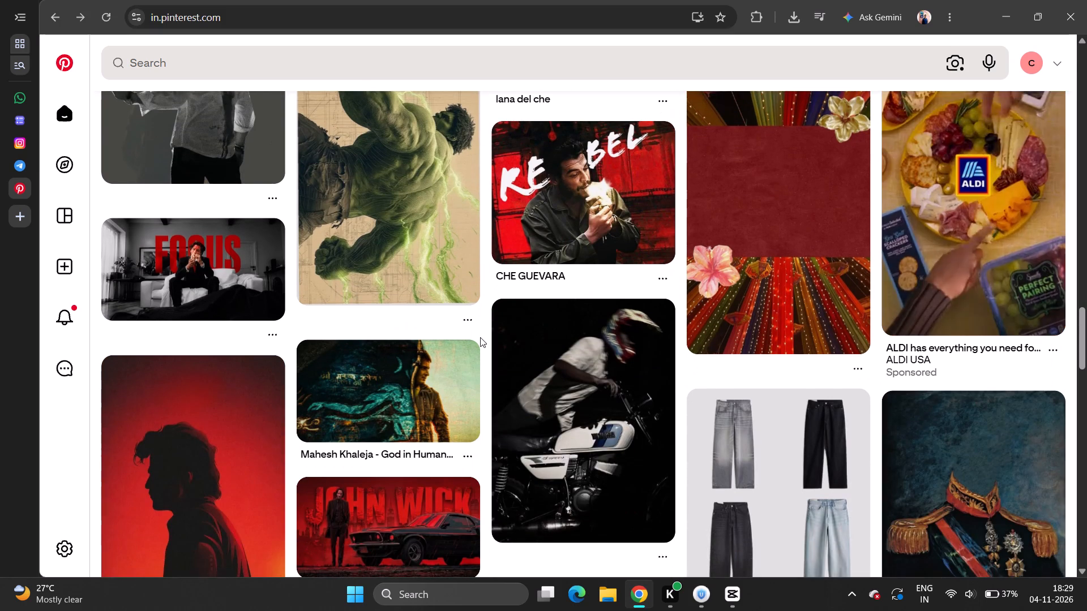
{"action": "scroll", "coordinate": [480, 337], "scroll_direction": "down", "scroll_amount": 2}
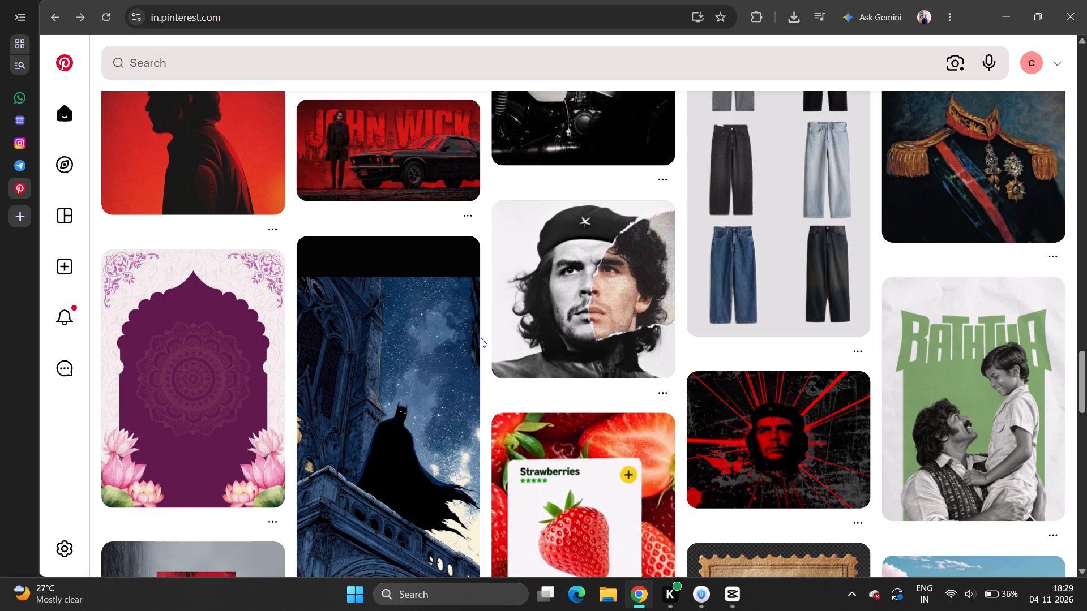
{"action": "scroll", "coordinate": [481, 338], "scroll_direction": "down", "scroll_amount": 1}
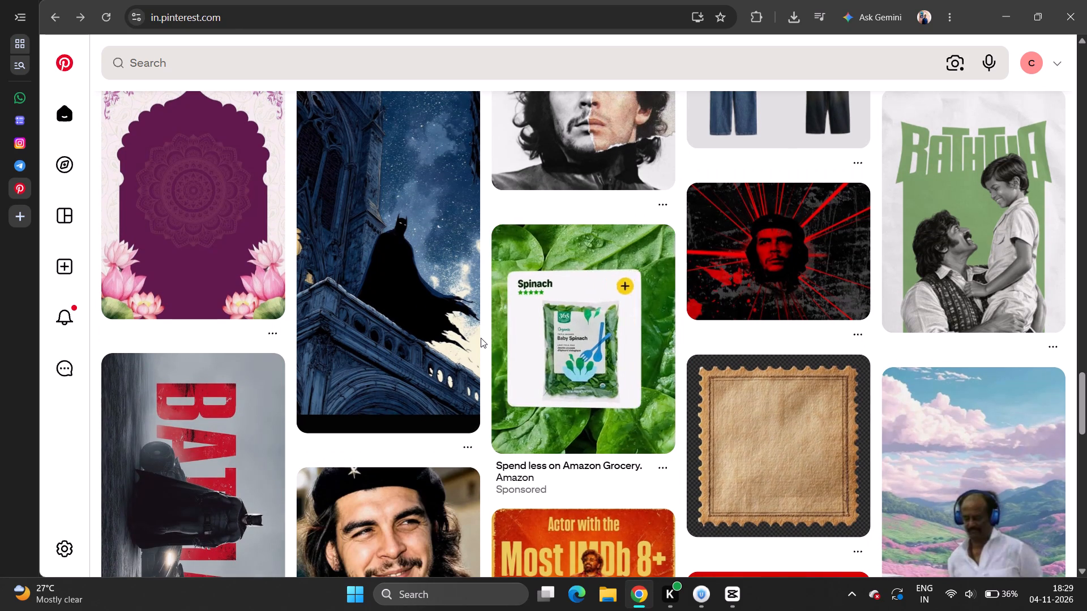
{"action": "scroll", "coordinate": [481, 338], "scroll_direction": "down", "scroll_amount": 1}
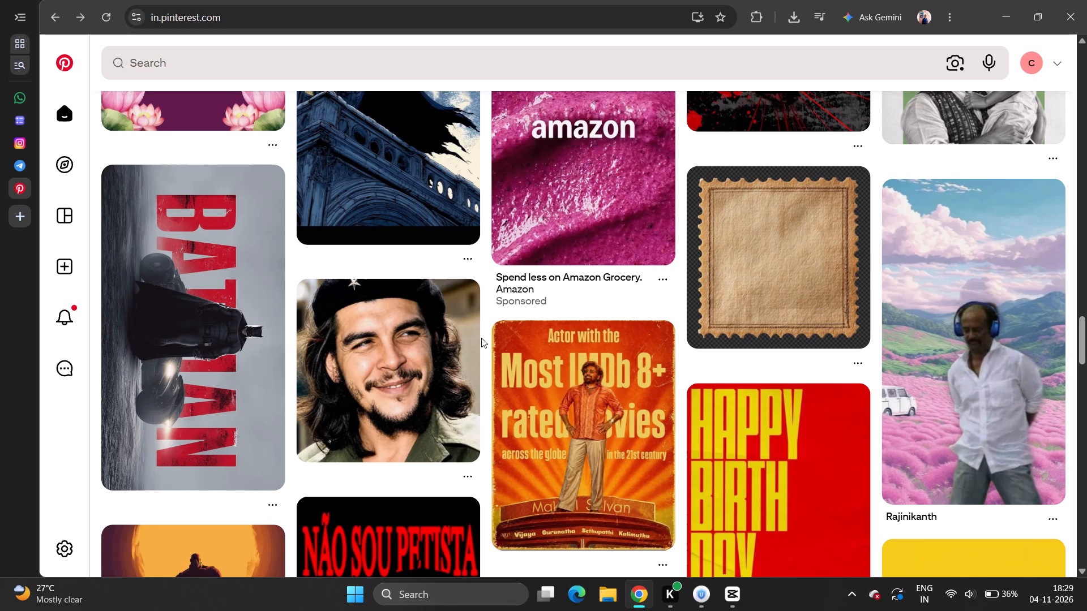
Search Pinterest for "white vertical grid lines" and download the first result, the pale grid background image.
{"action": "left_click", "coordinate": [514, 72]}
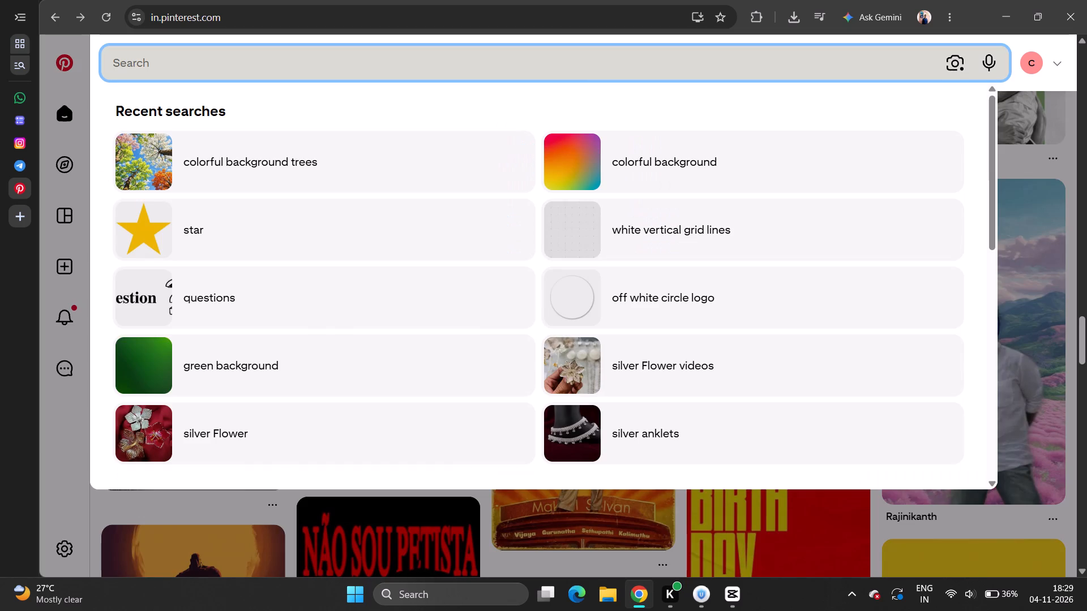
{"action": "left_click", "coordinate": [692, 205]}
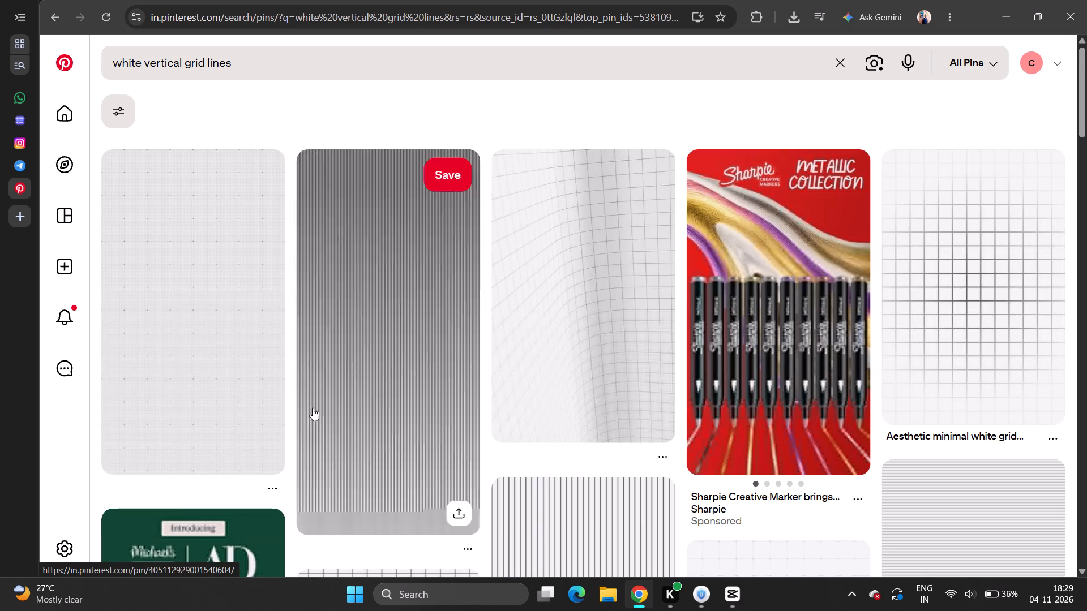
{"action": "left_click", "coordinate": [270, 485]}
{"action": "left_click", "coordinate": [262, 421]}
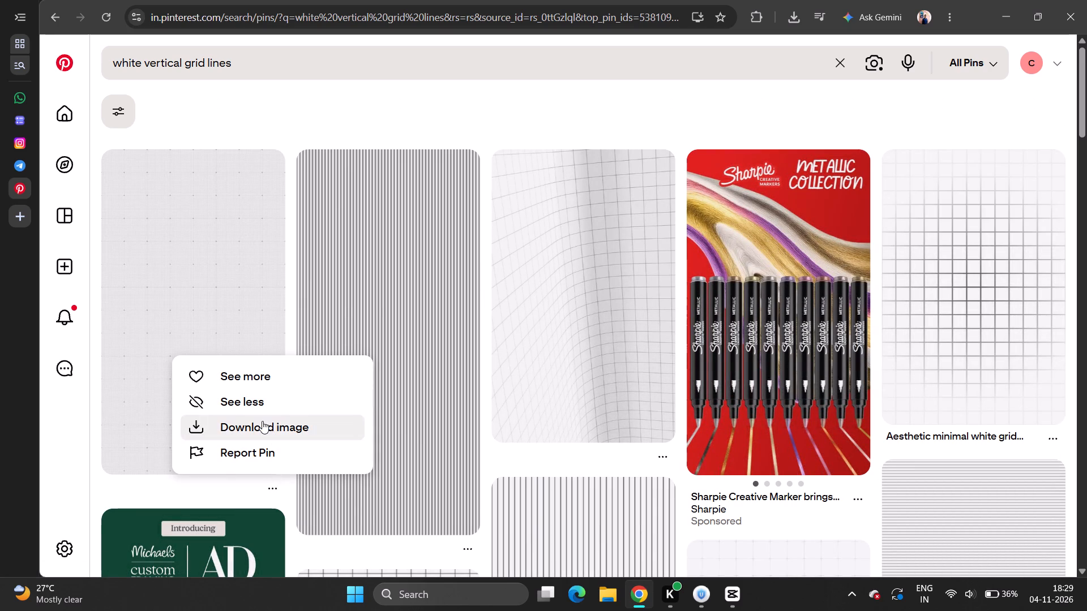
Import the downloaded grid background "download (9).jpg" into the media of CapCut project 1104.
{"action": "left_click_drag", "start_coordinate": [635, 52], "coordinate": [773, 199]}
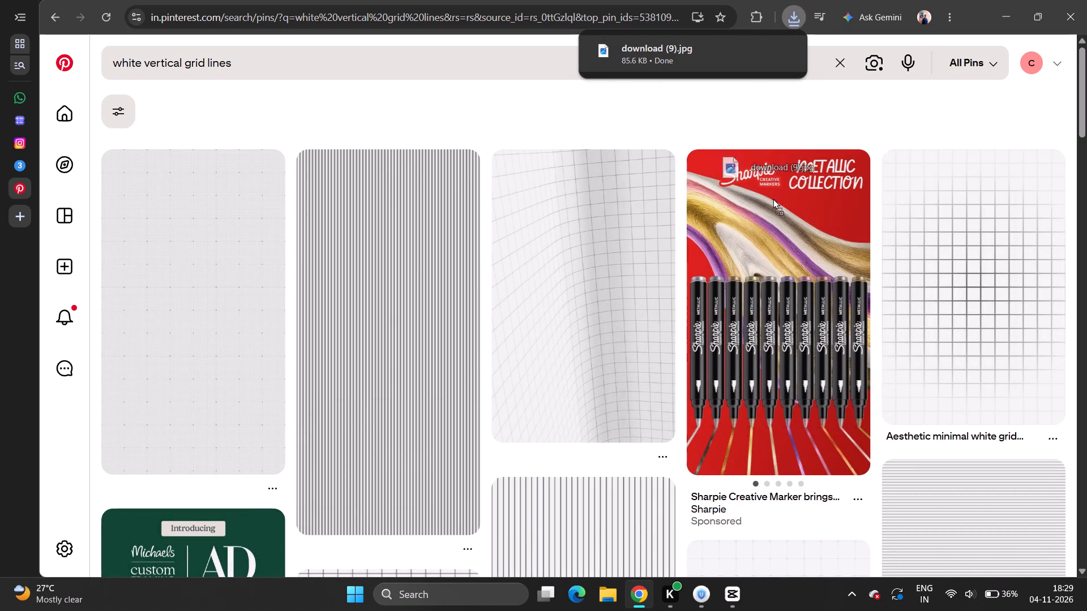
{"action": "left_click_drag", "start_coordinate": [773, 199], "coordinate": [236, 213]}
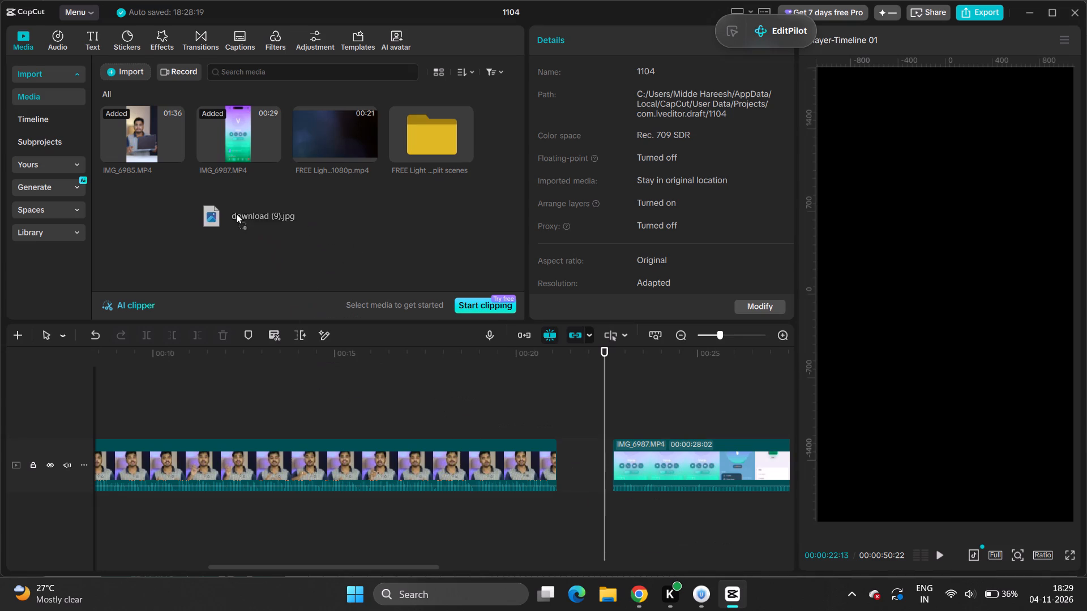
{"action": "left_click_drag", "start_coordinate": [236, 213], "coordinate": [234, 212]}
Back in Pinterest, search for "green scrren mobile" and download the upright phone image with a green display on a white background.
{"action": "left_click", "coordinate": [640, 592]}
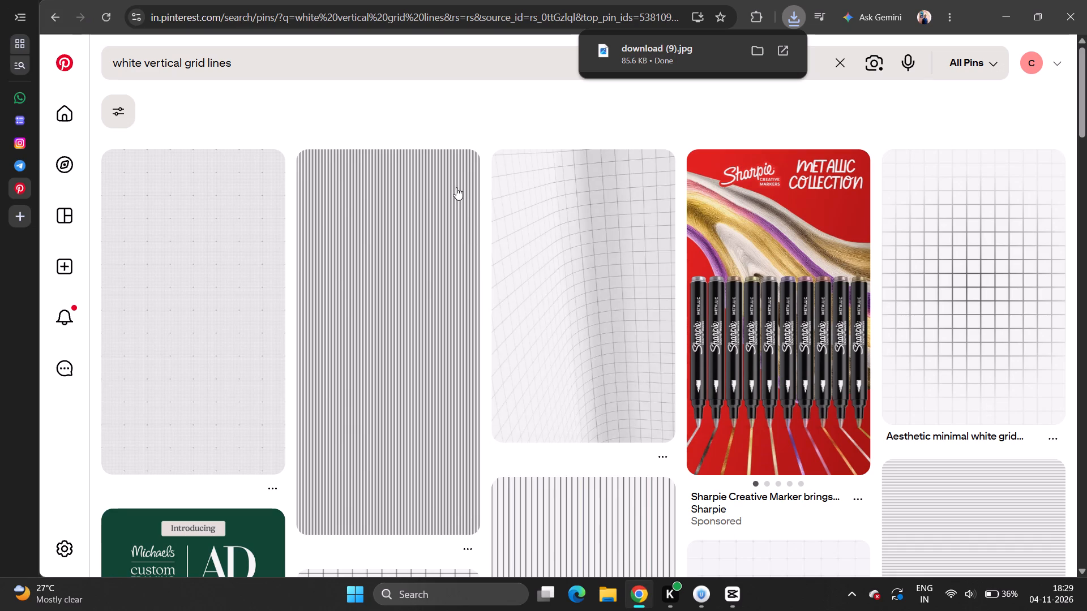
{"action": "left_click", "coordinate": [405, 74]}
{"action": "double_click", "coordinate": [405, 74]}
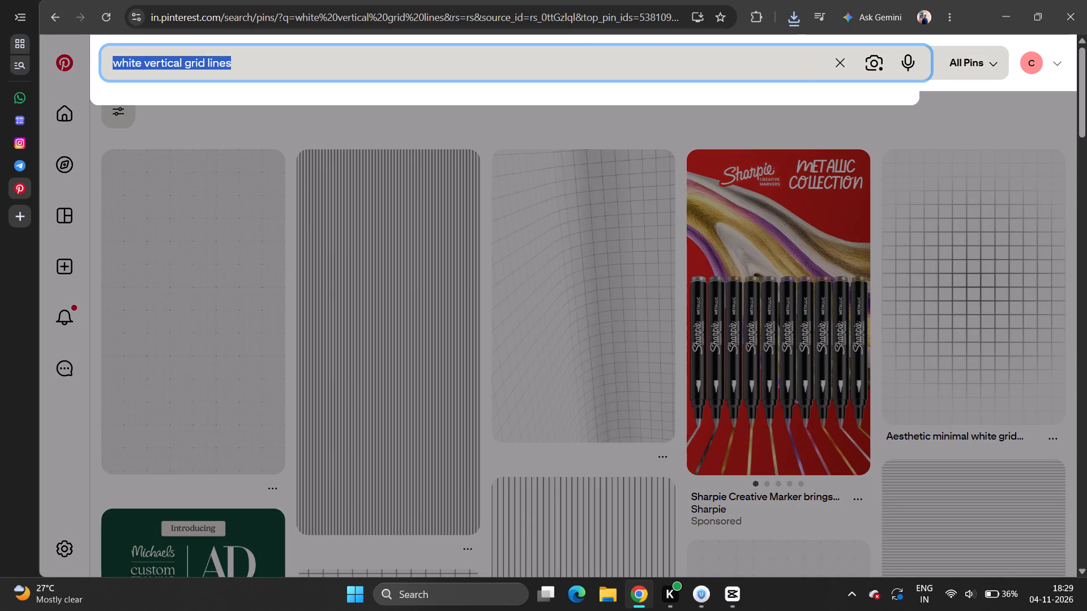
{"action": "type", "text": "green scrre"}
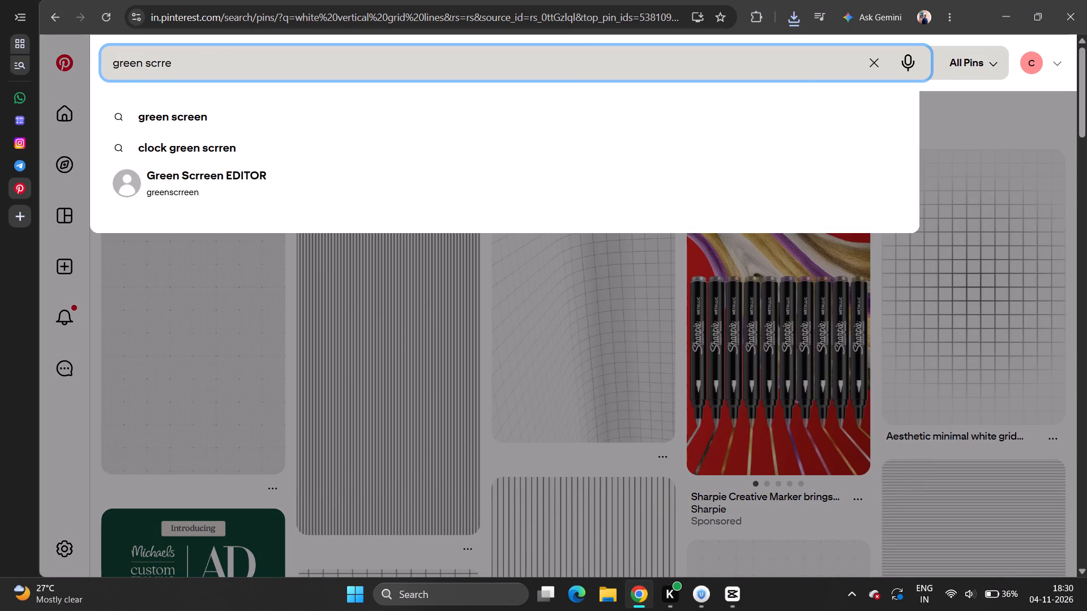
{"action": "type", "text": "n mo"}
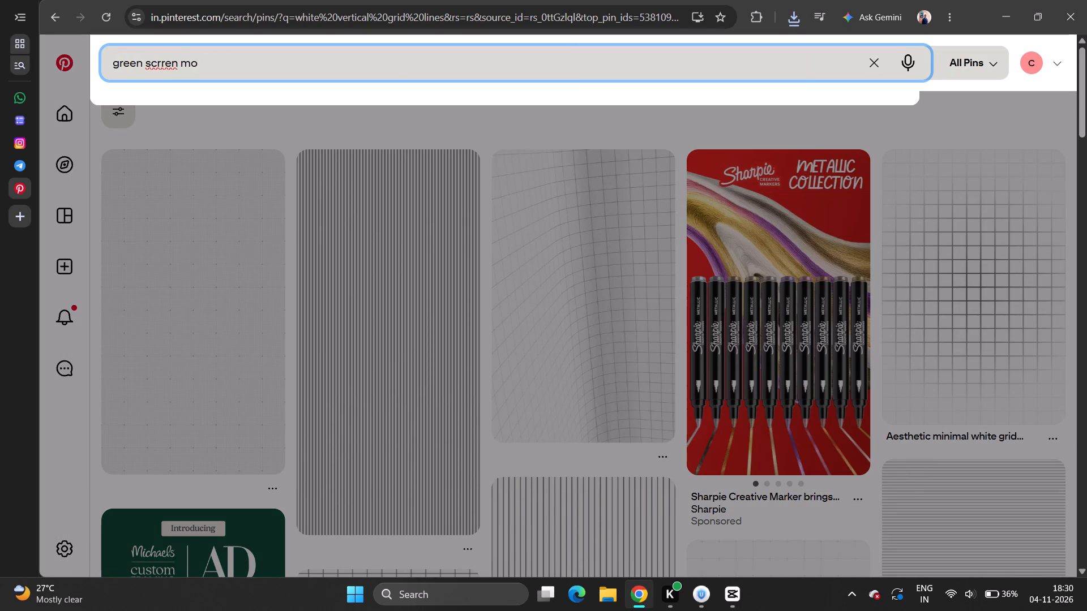
{"action": "type", "text": "bile"}
{"action": "key", "text": "Return"}
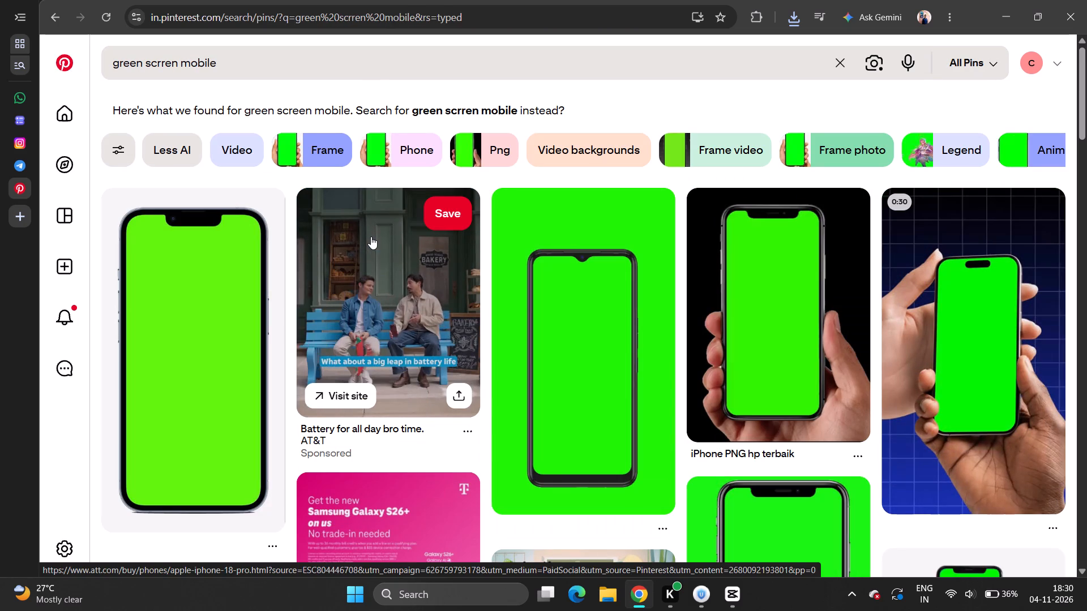
{"action": "scroll", "coordinate": [371, 236], "scroll_direction": "down", "scroll_amount": 2}
{"action": "scroll", "coordinate": [418, 272], "scroll_direction": "up", "scroll_amount": 1}
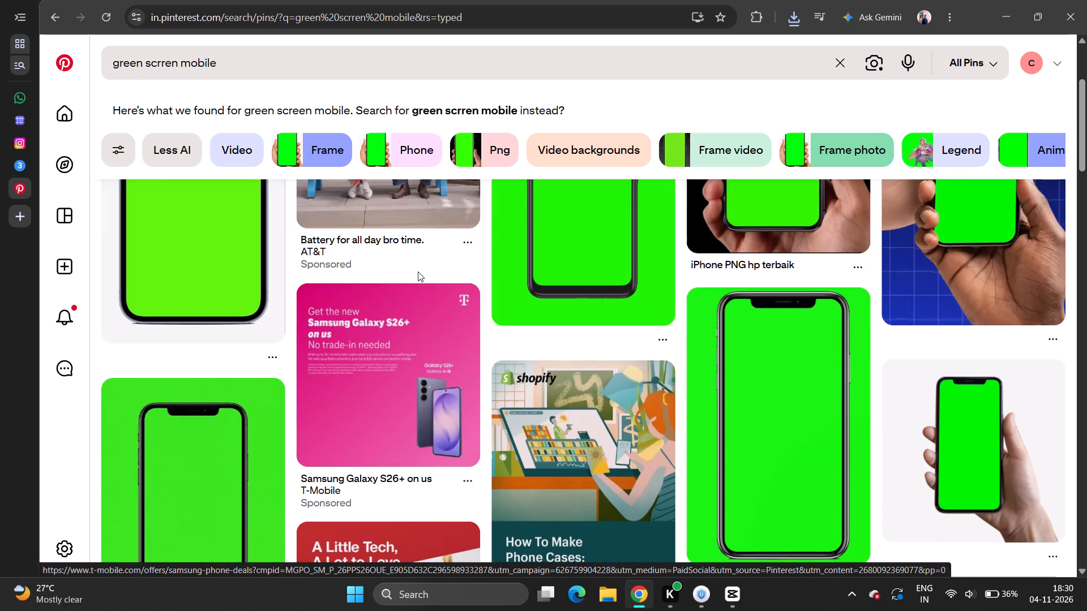
{"action": "scroll", "coordinate": [418, 272], "scroll_direction": "up", "scroll_amount": 1}
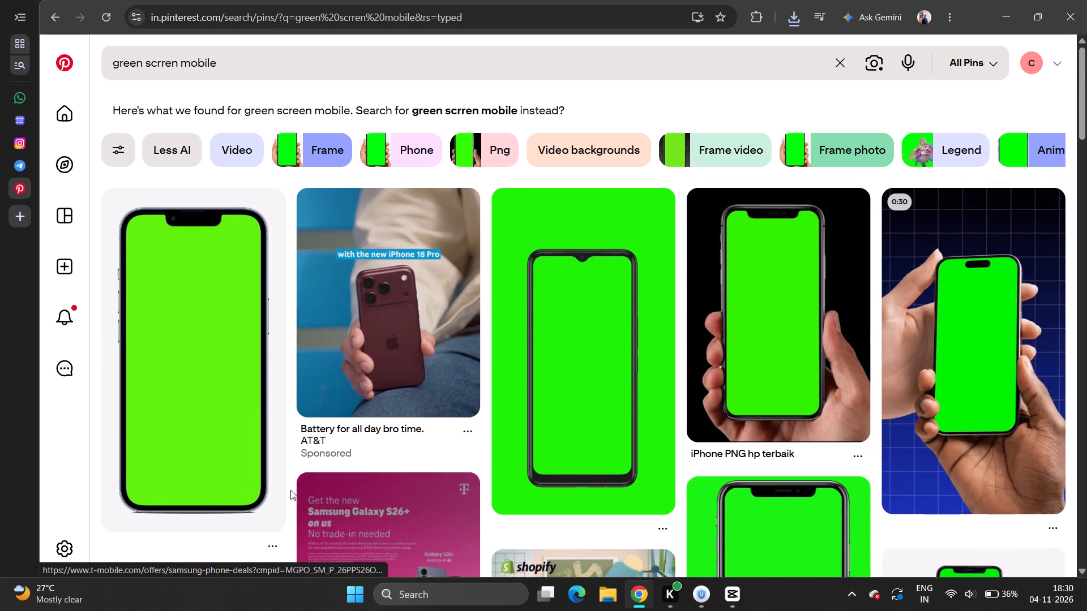
{"action": "left_click", "coordinate": [275, 544]}
{"action": "left_click", "coordinate": [261, 490]}
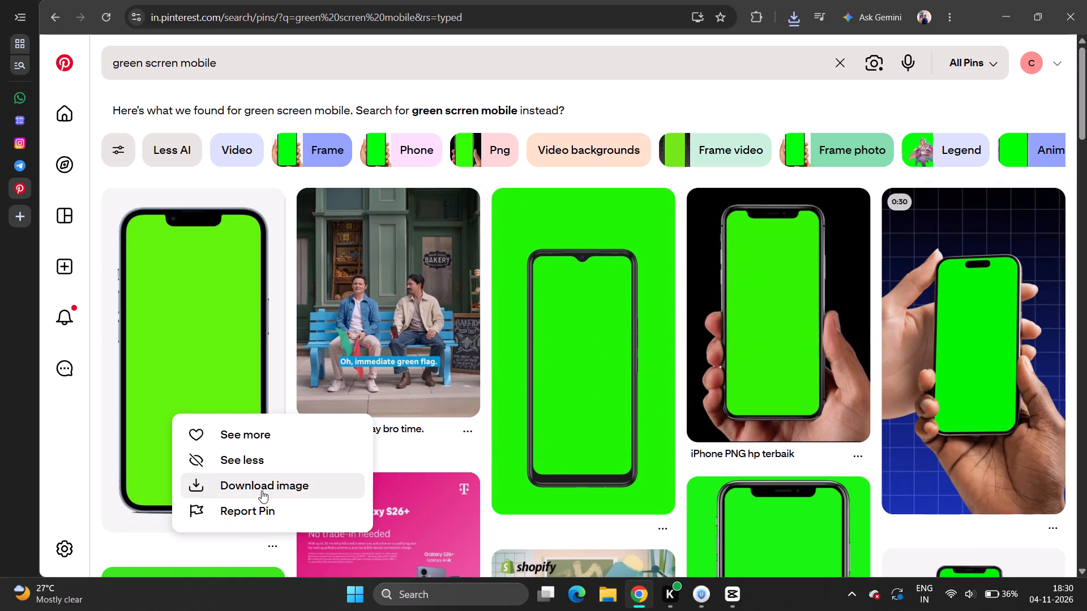
Import the downloaded green-screen phone image into the media of CapCut project 1104.
{"action": "left_click_drag", "start_coordinate": [657, 54], "coordinate": [722, 445]}
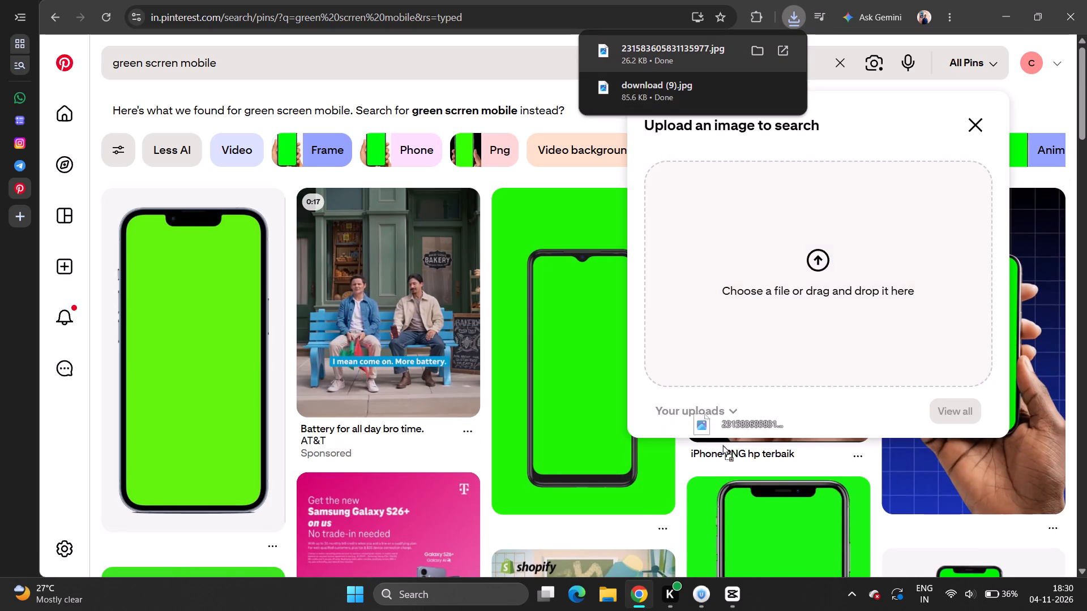
{"action": "left_click_drag", "start_coordinate": [722, 445], "coordinate": [262, 217]}
{"action": "left_click", "coordinate": [262, 217]}
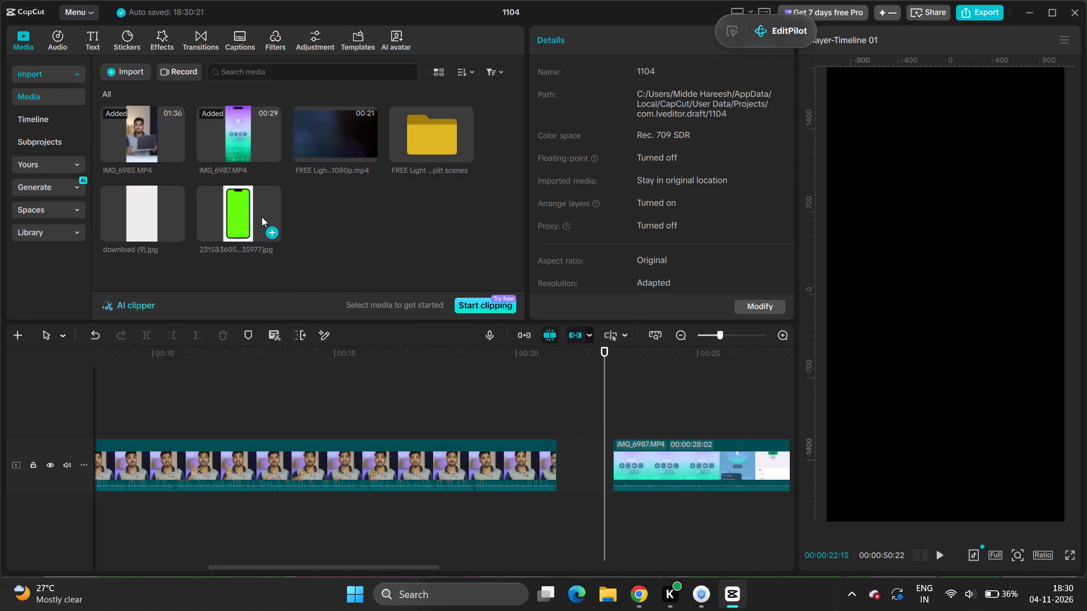
Play the opening of the IMG_6985 footage to find the insert point and add a timeline marker at 00:00:05:29.
{"action": "left_click", "coordinate": [379, 396]}
{"action": "left_click_drag", "start_coordinate": [380, 385], "coordinate": [237, 447]}
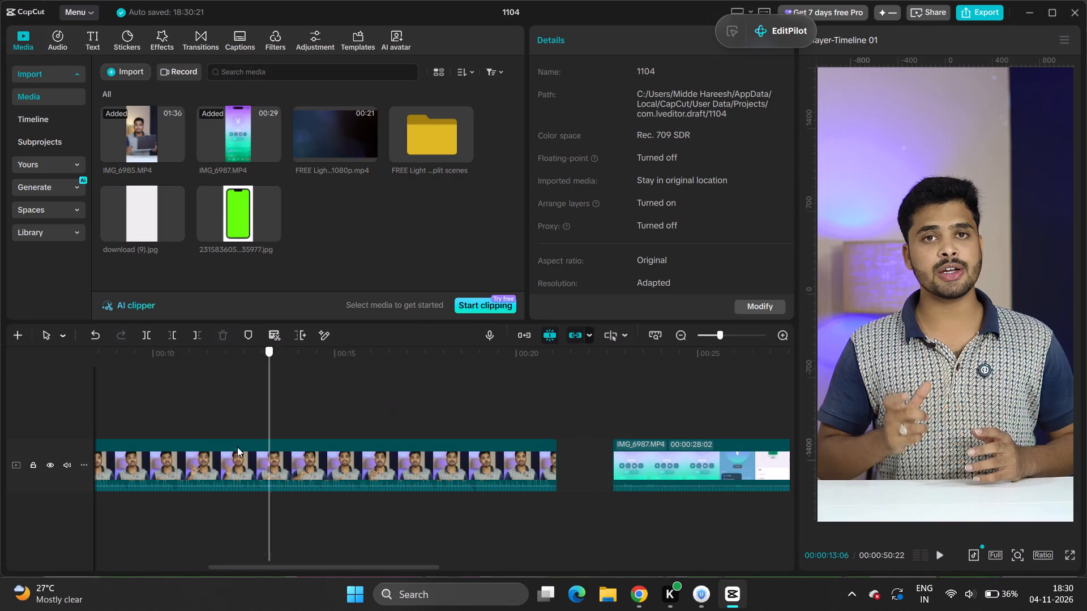
{"action": "left_click_drag", "start_coordinate": [237, 447], "coordinate": [209, 455]}
{"action": "left_click", "coordinate": [209, 455]}
{"action": "key", "text": "space"}
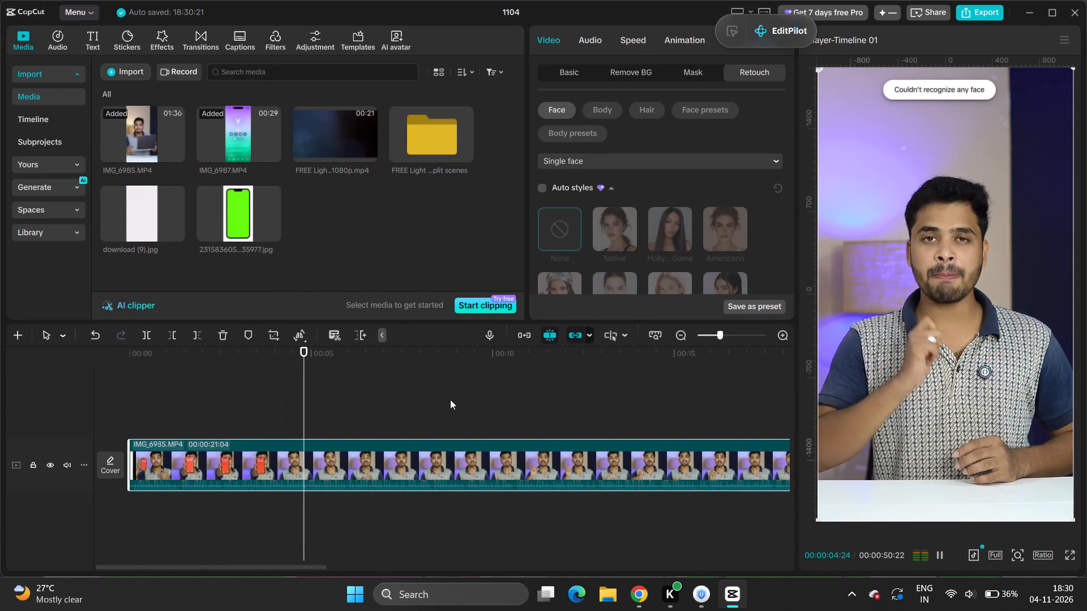
{"action": "key", "text": "space"}
{"action": "key", "text": "space"}
{"action": "key", "text": "space"}
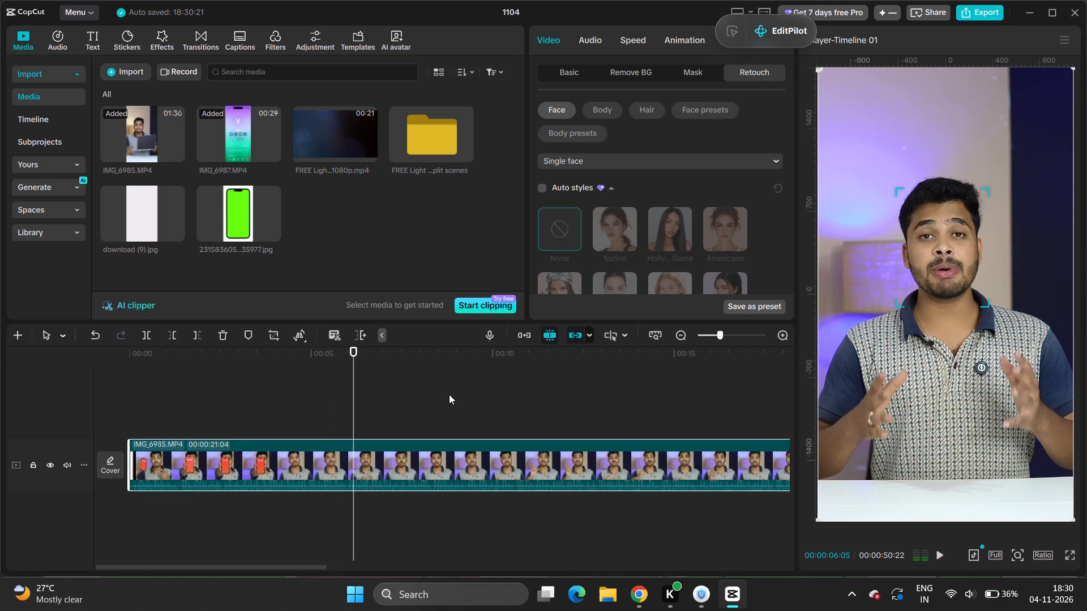
{"action": "left_click", "coordinate": [378, 399]}
{"action": "left_click_drag", "start_coordinate": [375, 398], "coordinate": [309, 402]}
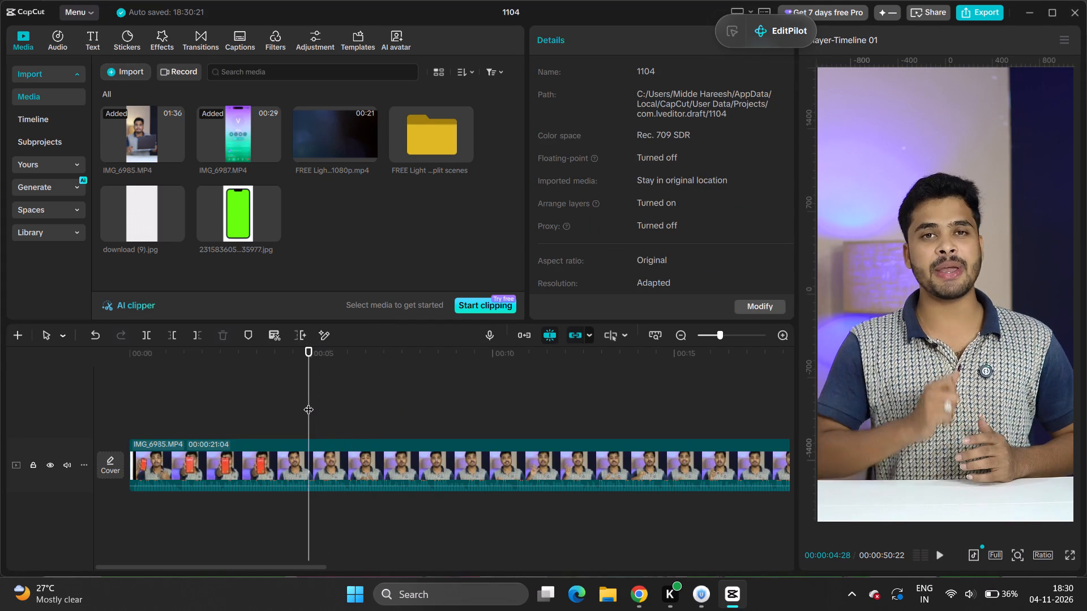
{"action": "key", "text": "space"}
{"action": "key", "text": "space"}
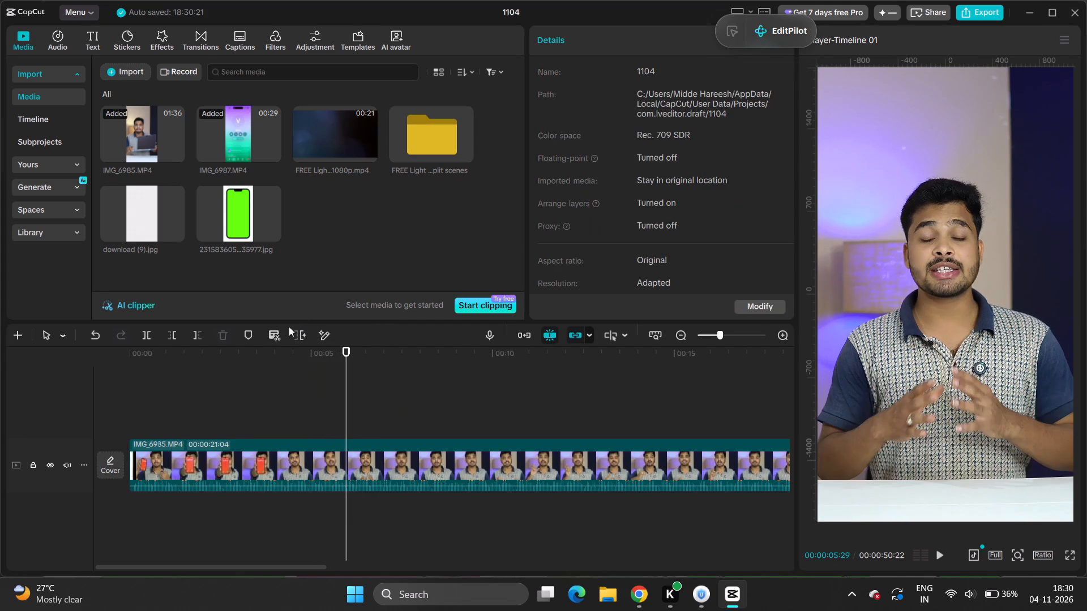
{"action": "left_click", "coordinate": [245, 339]}
Place the grid background image download (9).jpg on a new track above the IMG_6985 footage, starting at the marker.
{"action": "key", "text": "space"}
{"action": "key", "text": "space"}
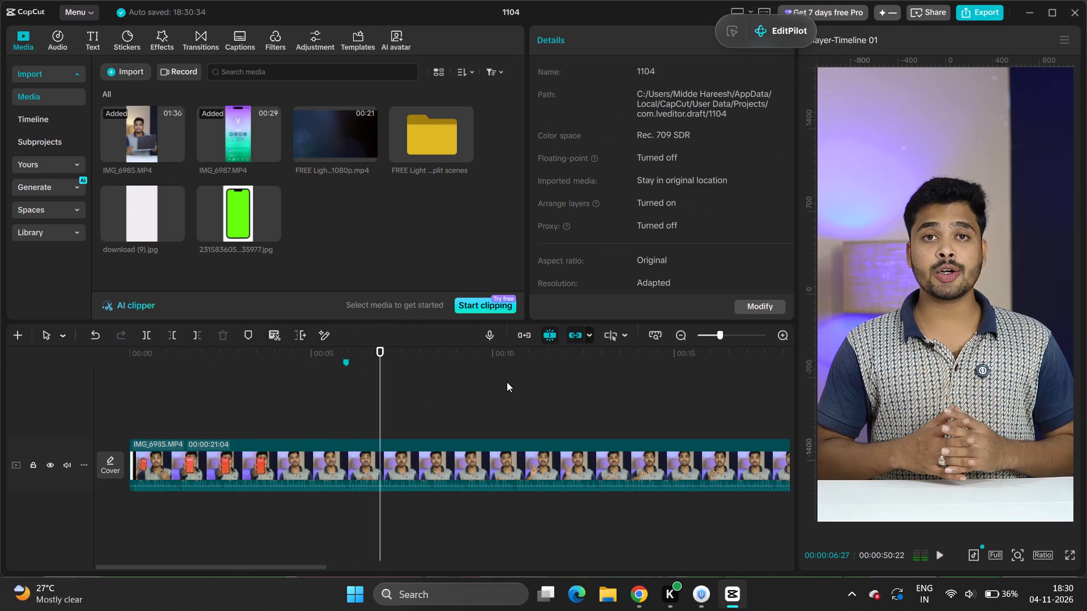
{"action": "left_click_drag", "start_coordinate": [147, 227], "coordinate": [348, 416]}
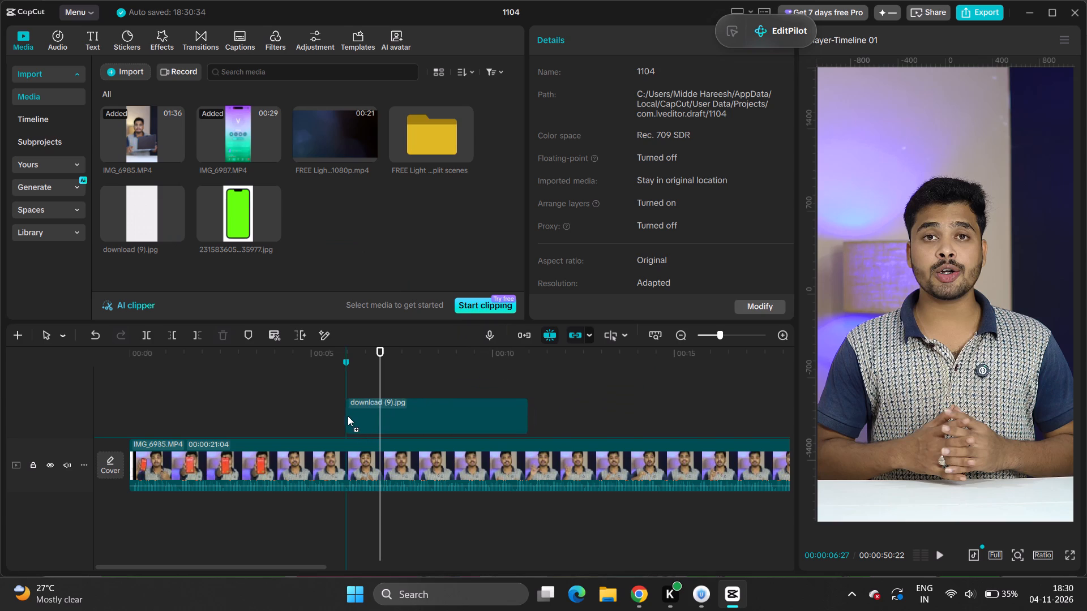
{"action": "left_click_drag", "start_coordinate": [348, 416], "coordinate": [344, 415]}
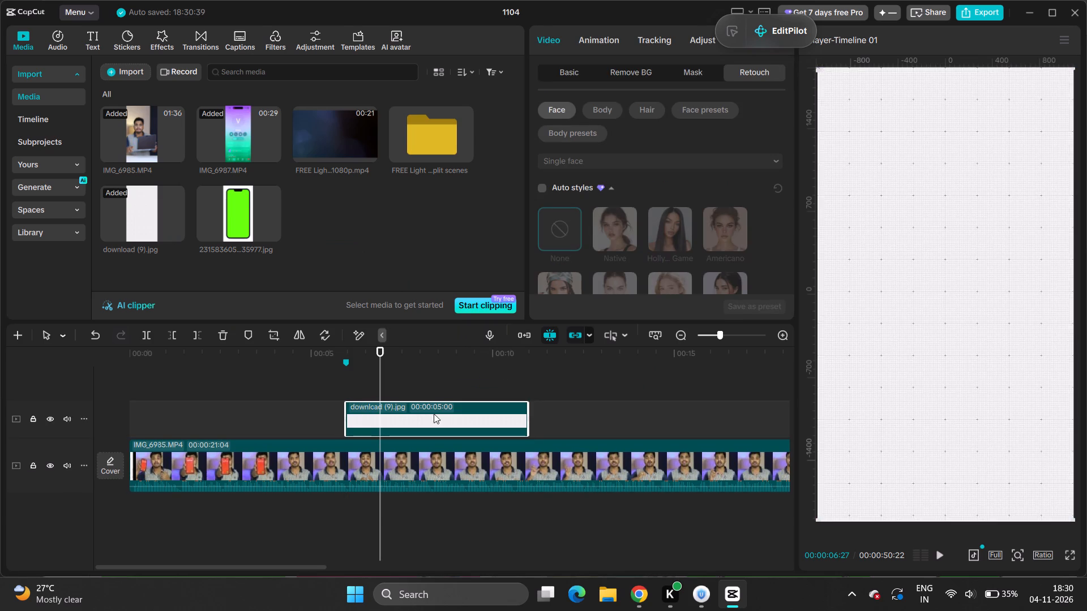
Place the green-screen phone image on a new track above the grid background, starting at the marker.
{"action": "left_click_drag", "start_coordinate": [379, 376], "coordinate": [319, 390]}
{"action": "key", "text": "space"}
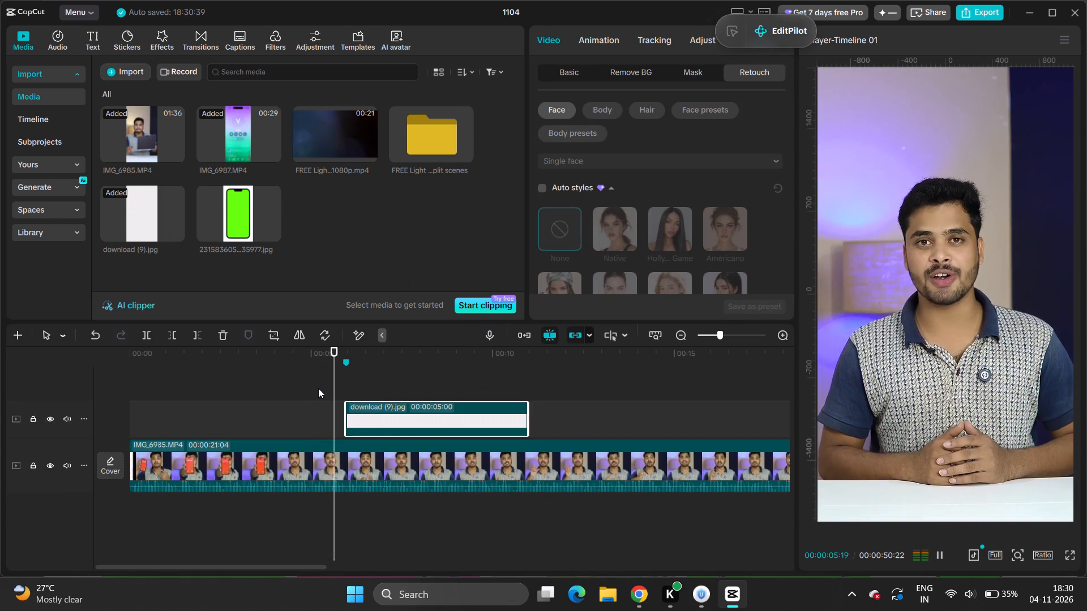
{"action": "key", "text": "space"}
{"action": "left_click_drag", "start_coordinate": [240, 215], "coordinate": [411, 402]}
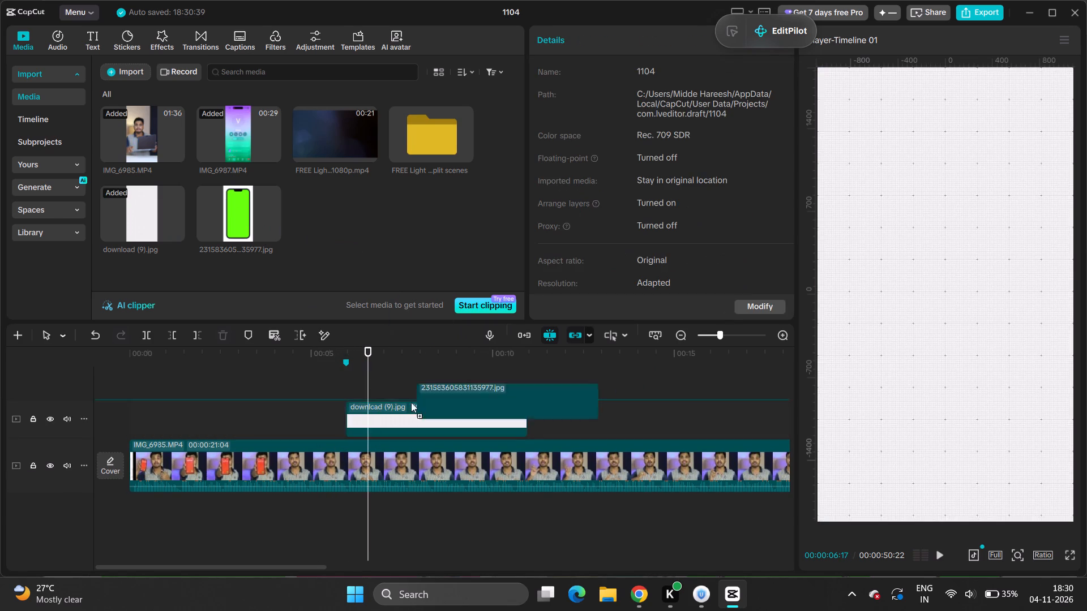
{"action": "left_click_drag", "start_coordinate": [411, 402], "coordinate": [348, 393]}
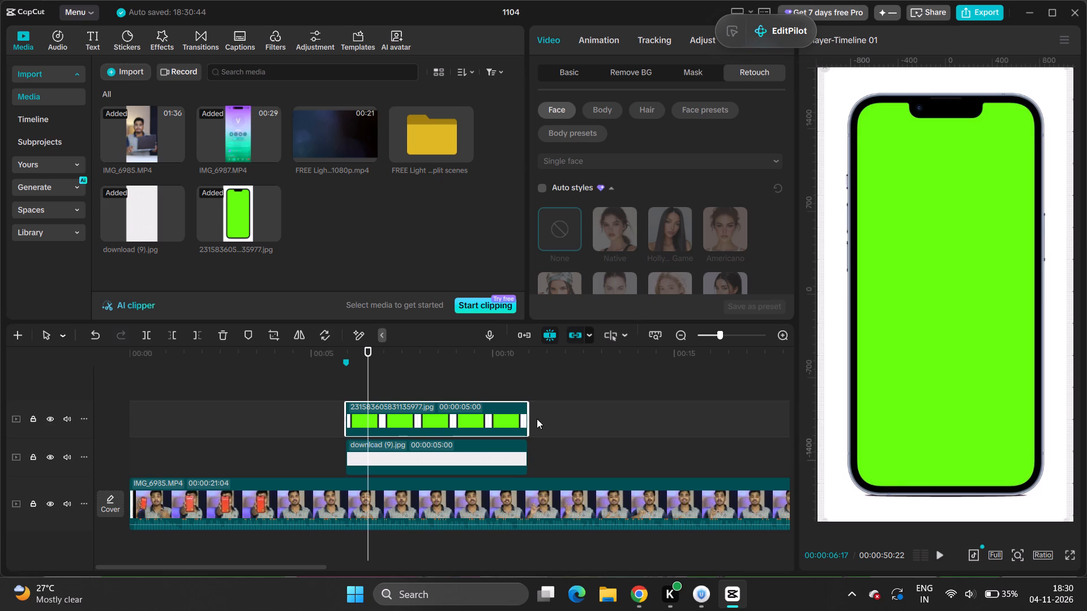
Cut out the phone image with Auto removal and key out its green display with Chroma key.
{"action": "left_click", "coordinate": [650, 67]}
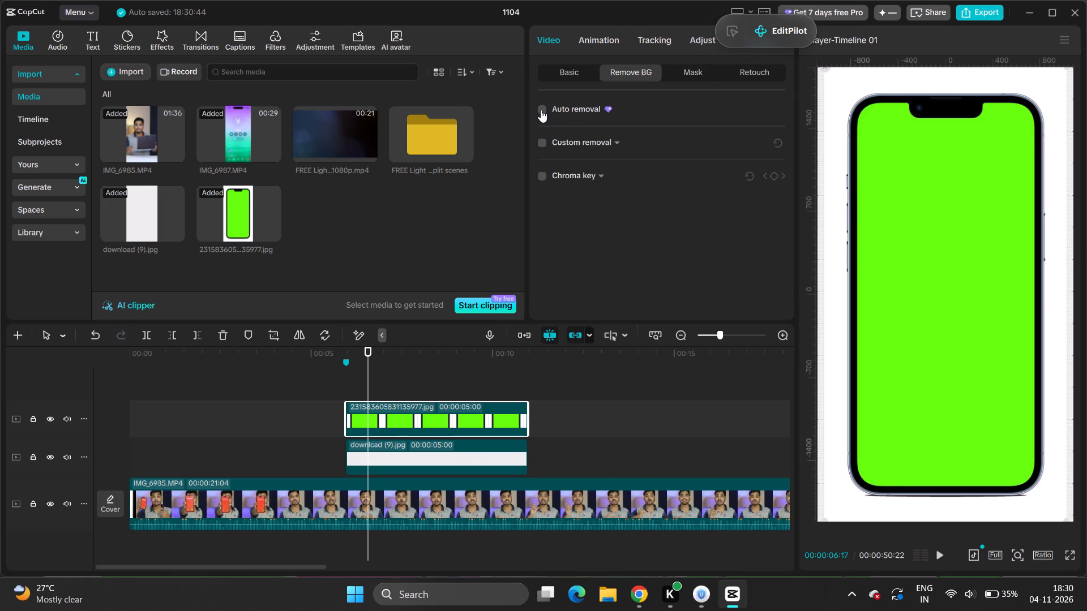
{"action": "left_click", "coordinate": [541, 110]}
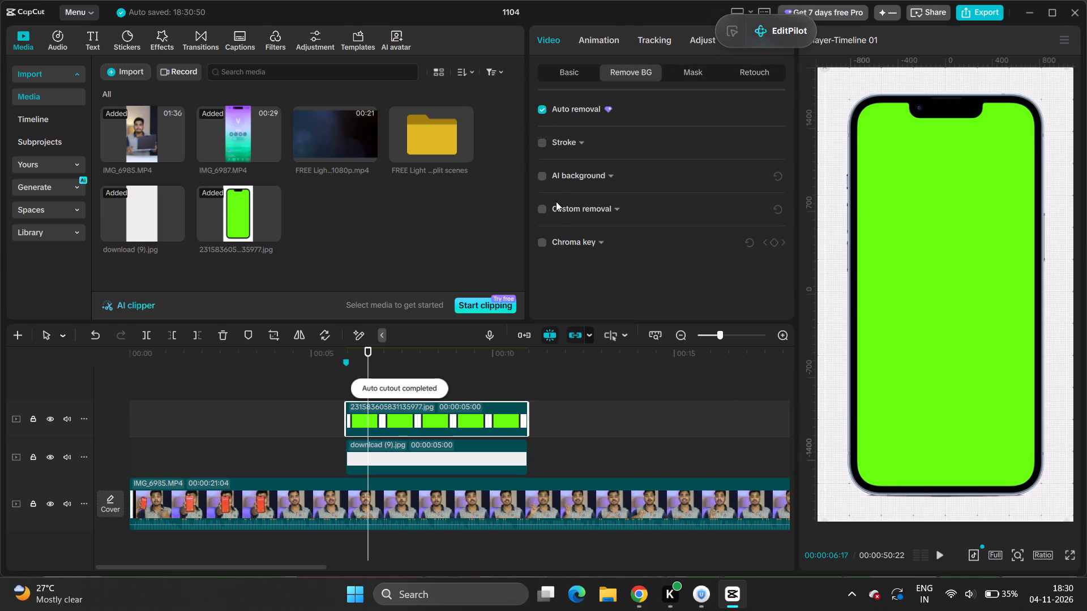
{"action": "left_click", "coordinate": [543, 245]}
{"action": "left_click", "coordinate": [589, 267]}
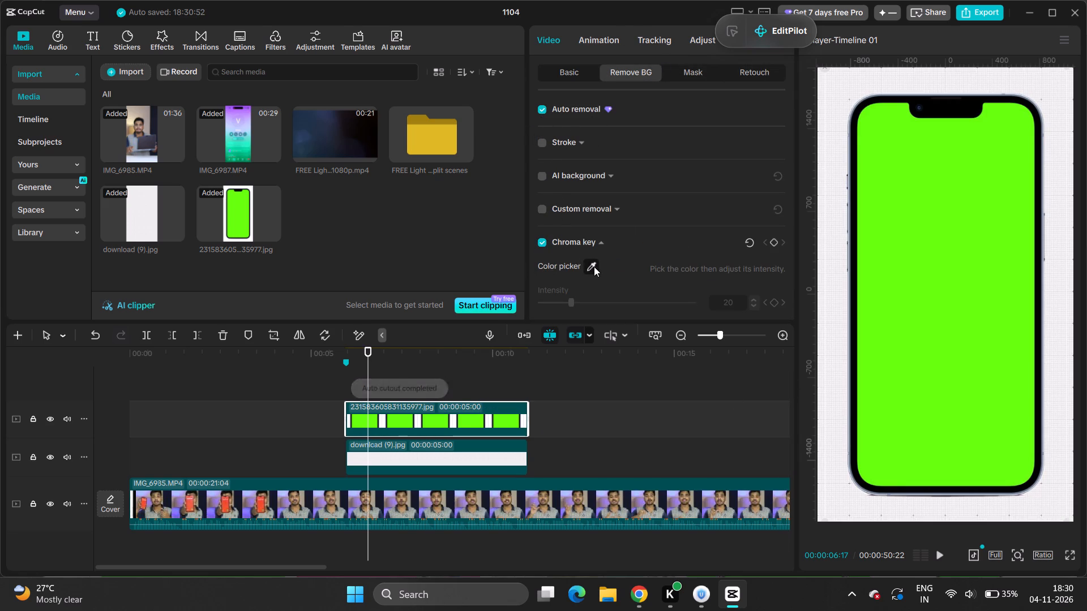
{"action": "left_click", "coordinate": [590, 268]}
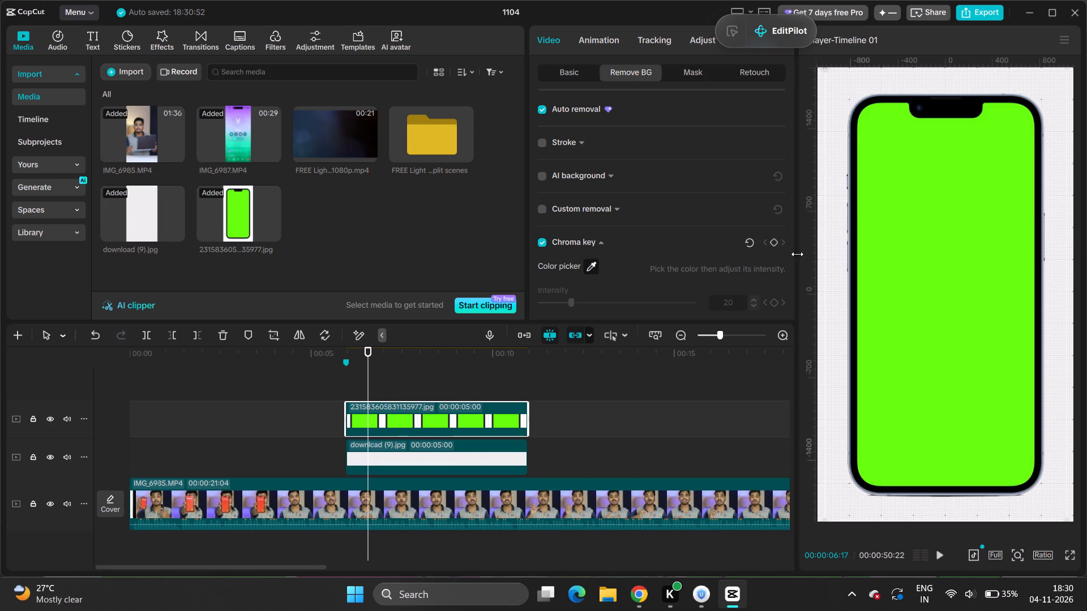
{"action": "left_click", "coordinate": [909, 265]}
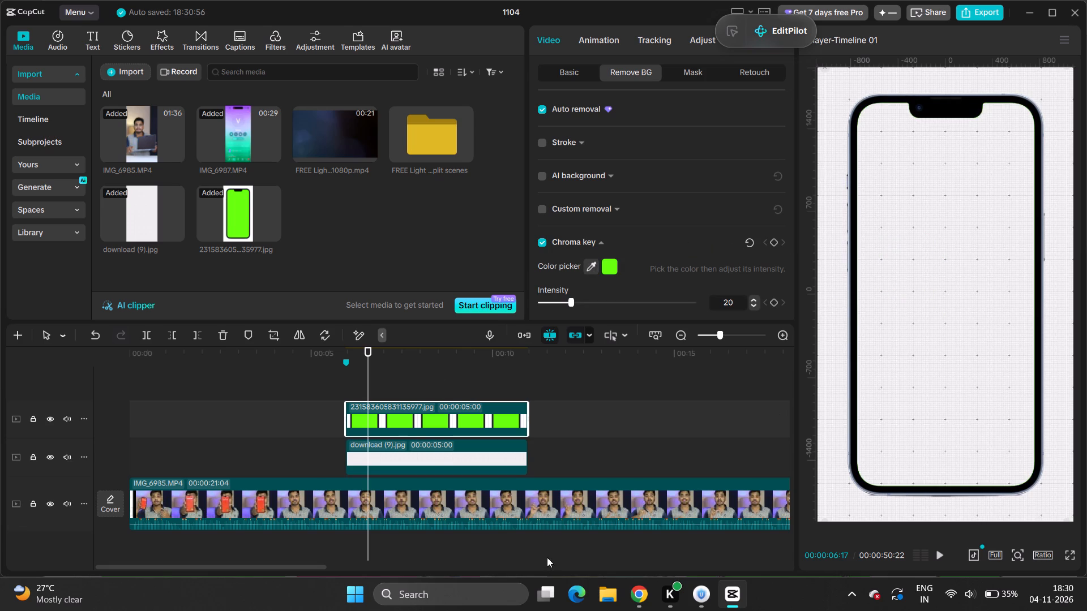
{"action": "scroll", "coordinate": [618, 294], "scroll_direction": "down", "scroll_amount": 2}
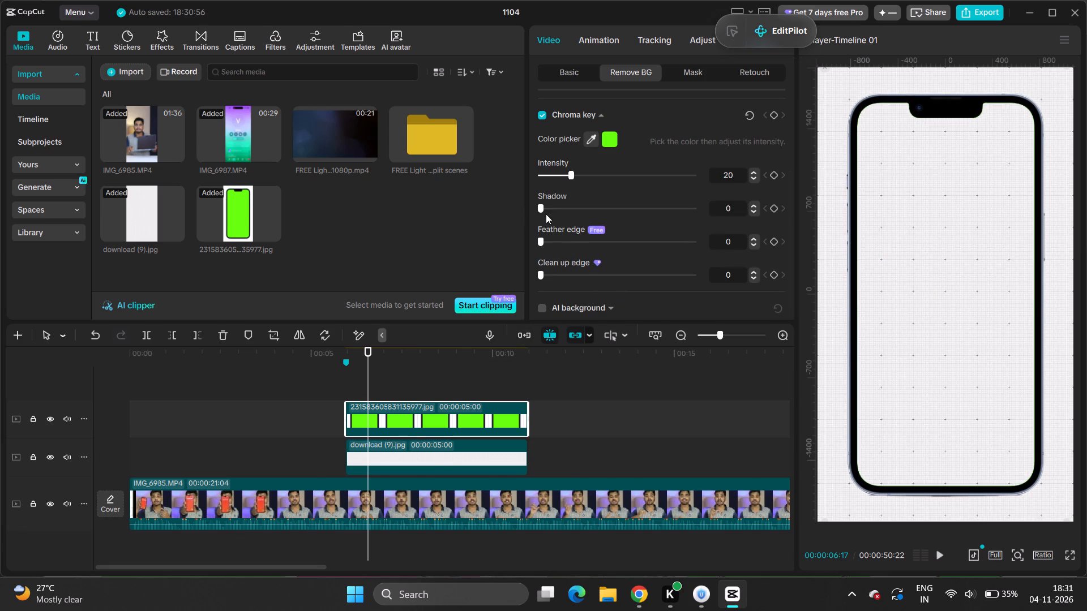
{"action": "scroll", "coordinate": [581, 279], "scroll_direction": "up", "scroll_amount": 4}
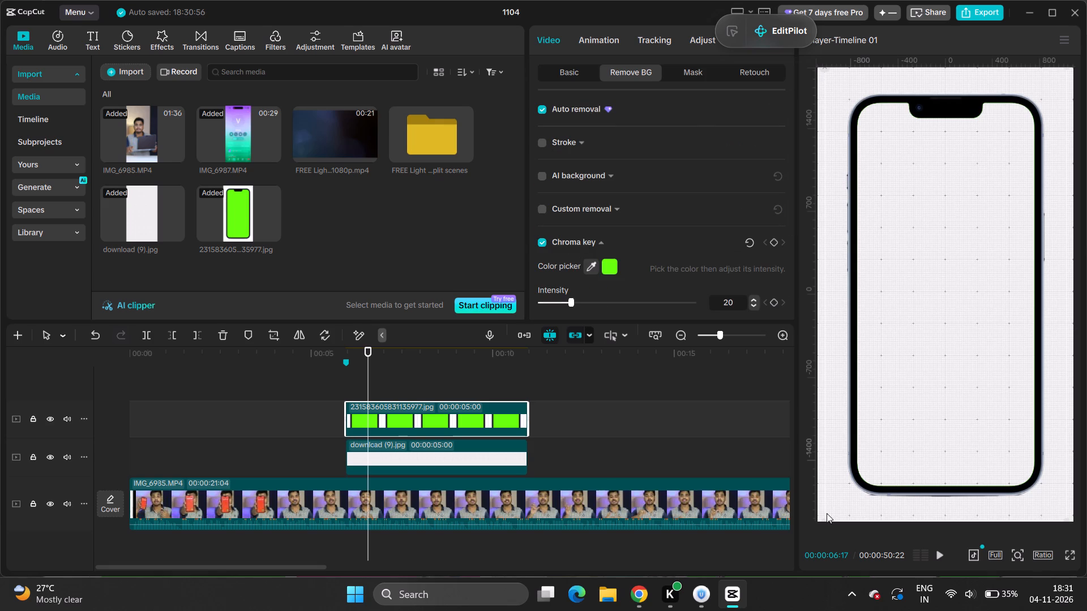
Shrink the phone image so it sits centred on the grid background with clear margins around it.
{"action": "left_click_drag", "start_coordinate": [824, 517], "coordinate": [884, 441]}
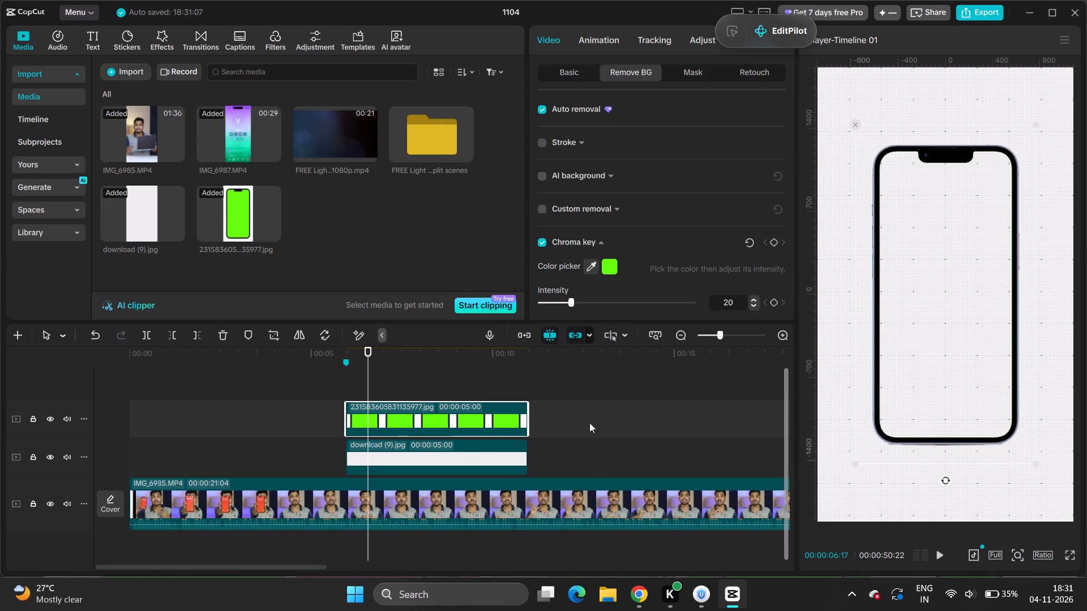
Play the timeline from the phone overlay through to the end of the IMG_6985 clip to check the footage.
{"action": "key", "text": "space"}
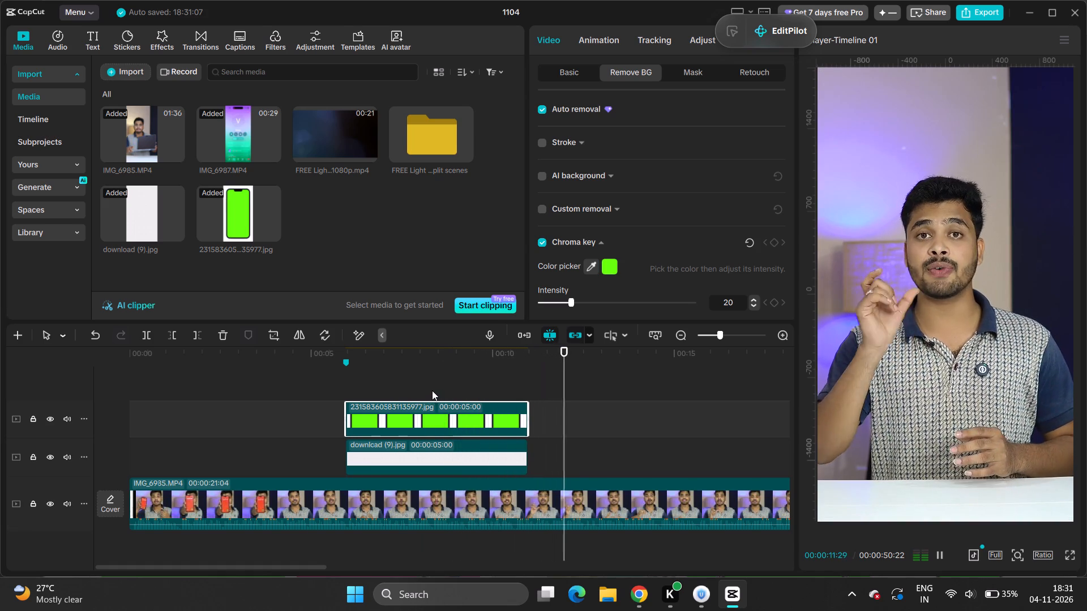
{"action": "key", "text": "space"}
{"action": "key", "text": "space"}
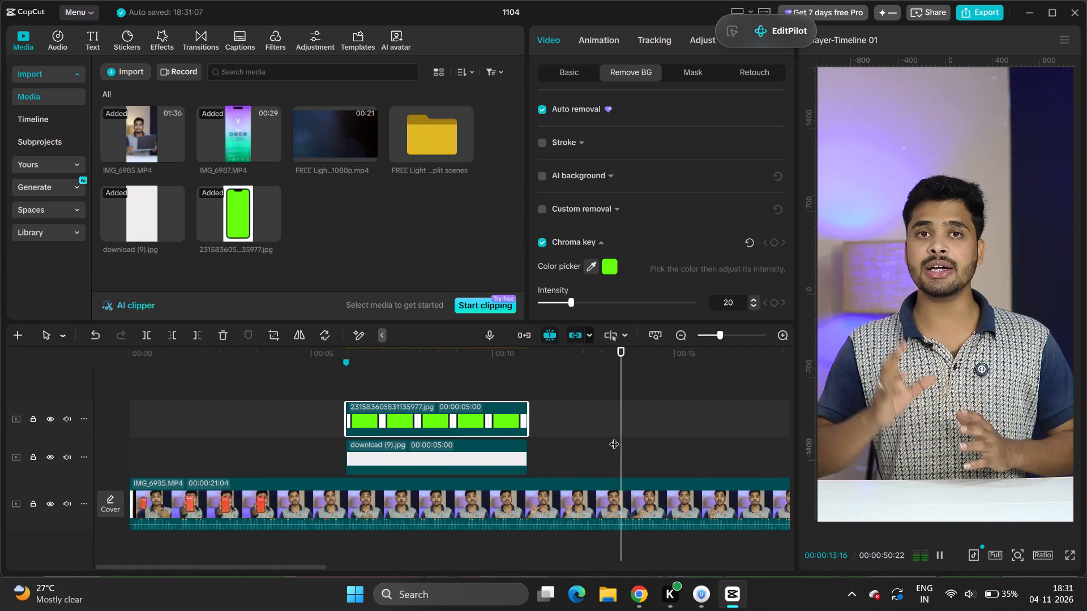
{"action": "scroll", "coordinate": [614, 437], "scroll_direction": "down", "scroll_amount": 3, "text": "alt"}
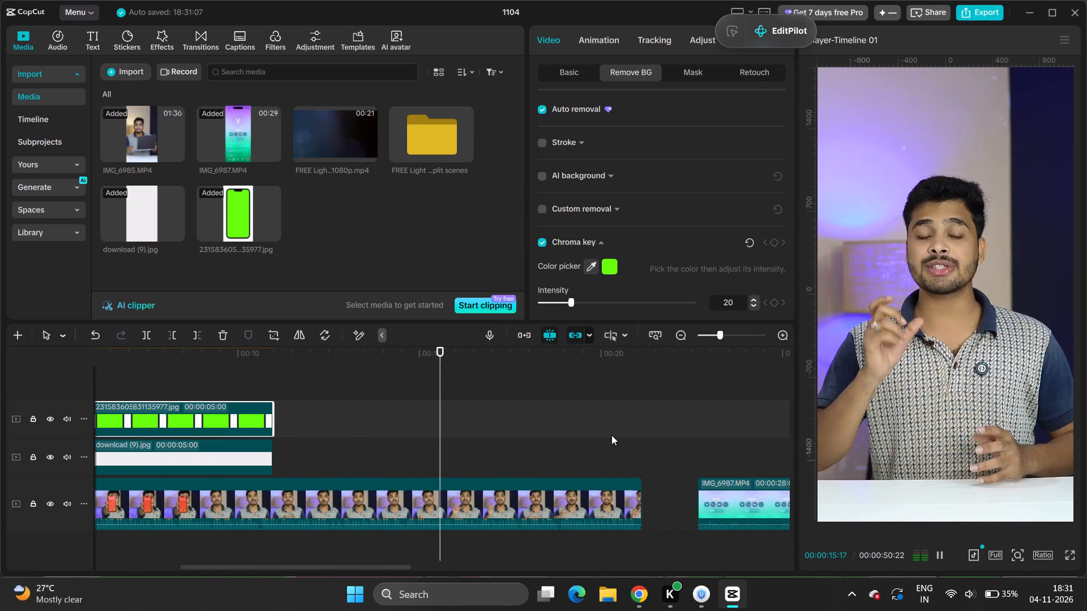
{"action": "scroll", "coordinate": [609, 434], "scroll_direction": "down", "scroll_amount": 1, "text": "alt"}
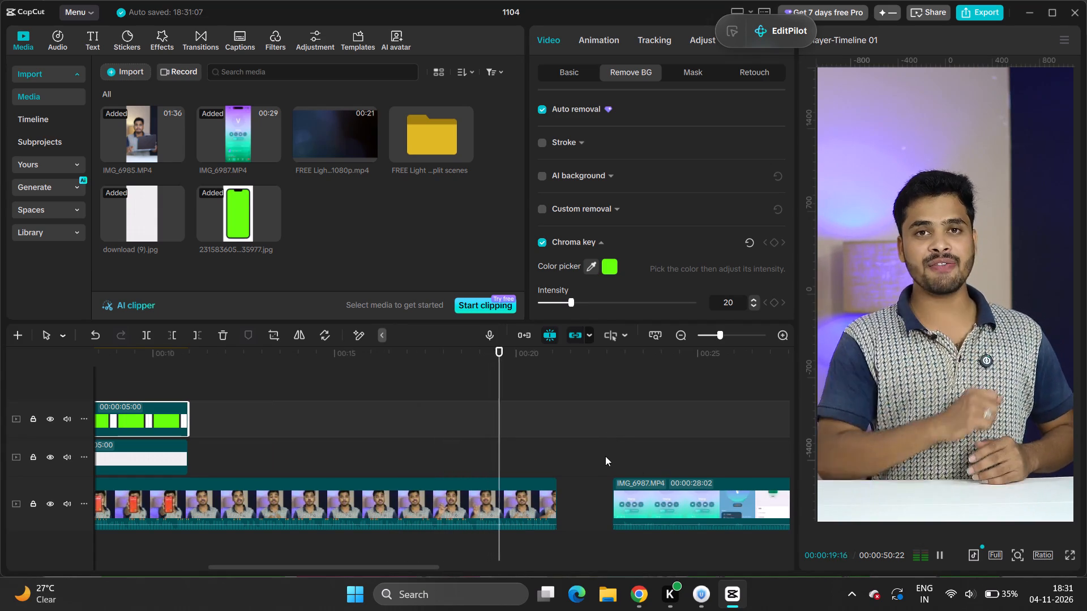
{"action": "key", "text": "space"}
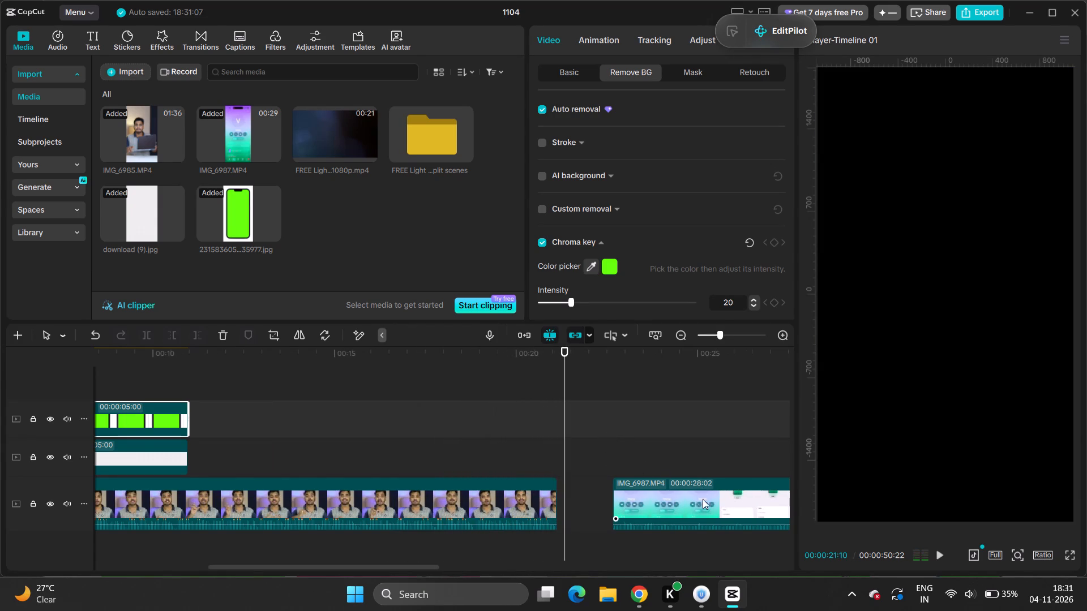
Move the IMG_6987 screen recording to a track between the phone image and grid background, with the phone and recording starting at the marker.
{"action": "left_click_drag", "start_coordinate": [704, 493], "coordinate": [285, 431]}
{"action": "left_click", "coordinate": [285, 431]}
{"action": "left_click_drag", "start_coordinate": [170, 404], "coordinate": [186, 376]}
{"action": "scroll", "coordinate": [233, 421], "scroll_direction": "up", "scroll_amount": 5, "text": "alt"}
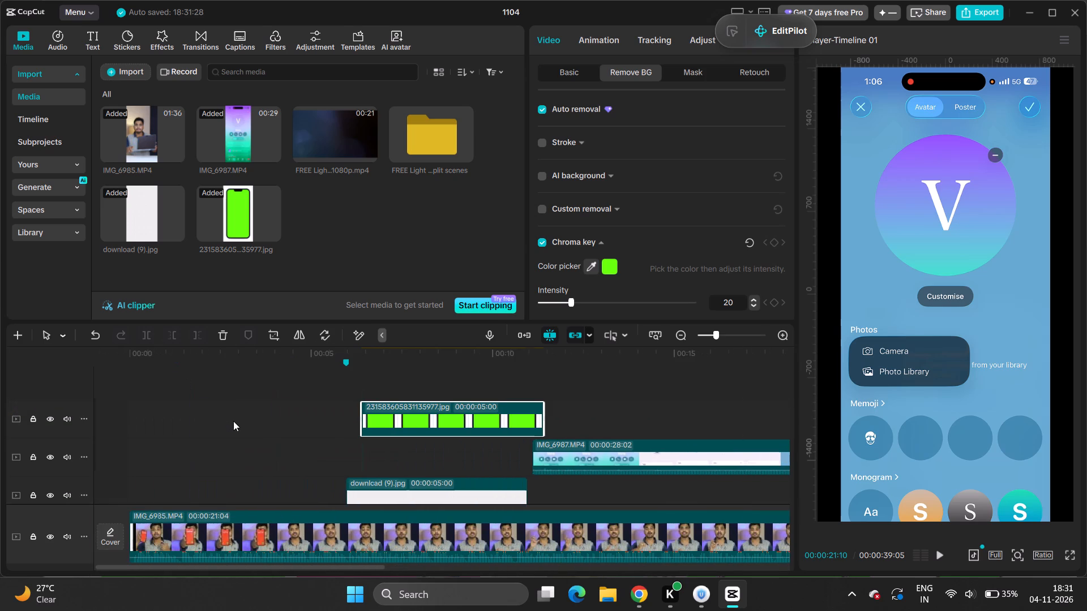
{"action": "left_click_drag", "start_coordinate": [517, 407], "coordinate": [500, 411]}
{"action": "left_click_drag", "start_coordinate": [654, 449], "coordinate": [494, 453]}
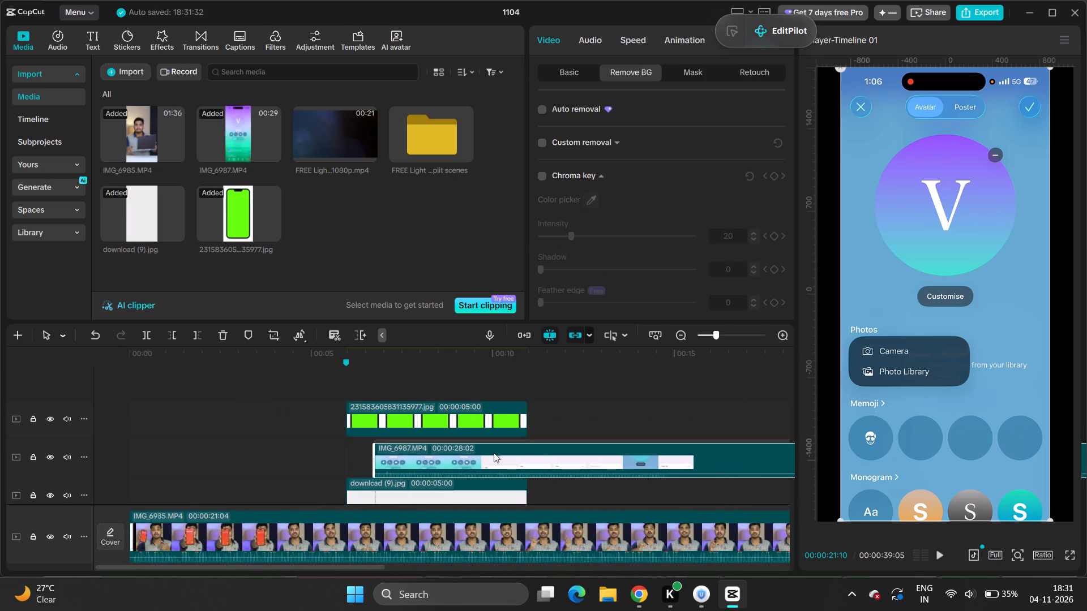
{"action": "left_click_drag", "start_coordinate": [494, 453], "coordinate": [469, 451]}
{"action": "left_click", "coordinate": [469, 451]}
Scale down the IMG_6987 screen recording until it fits the phone frame's height and width.
{"action": "left_click_drag", "start_coordinate": [431, 359], "coordinate": [393, 360]}
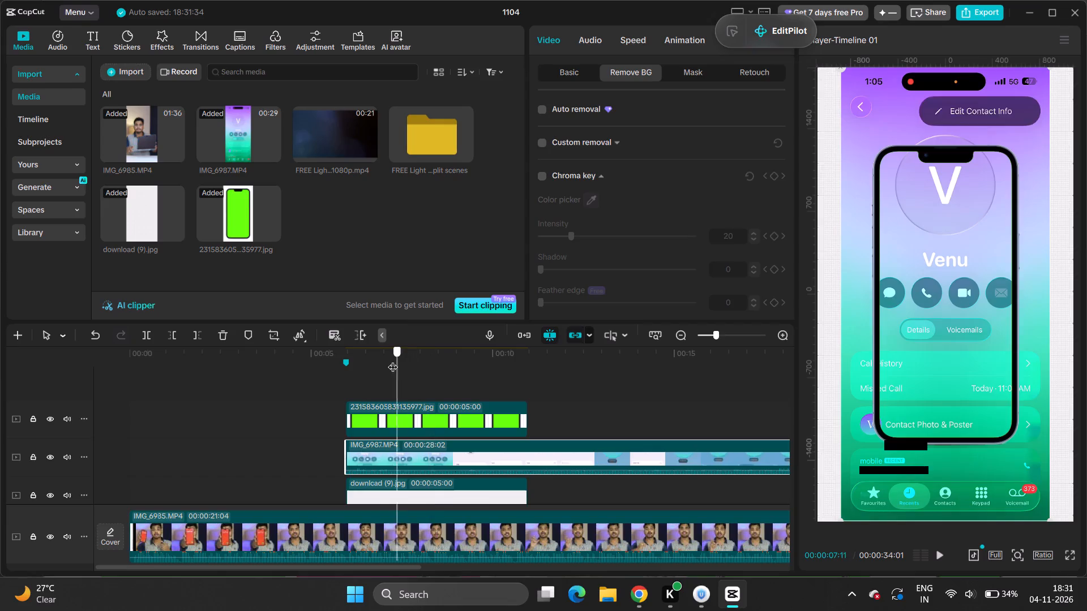
{"action": "left_click_drag", "start_coordinate": [393, 360], "coordinate": [392, 360]}
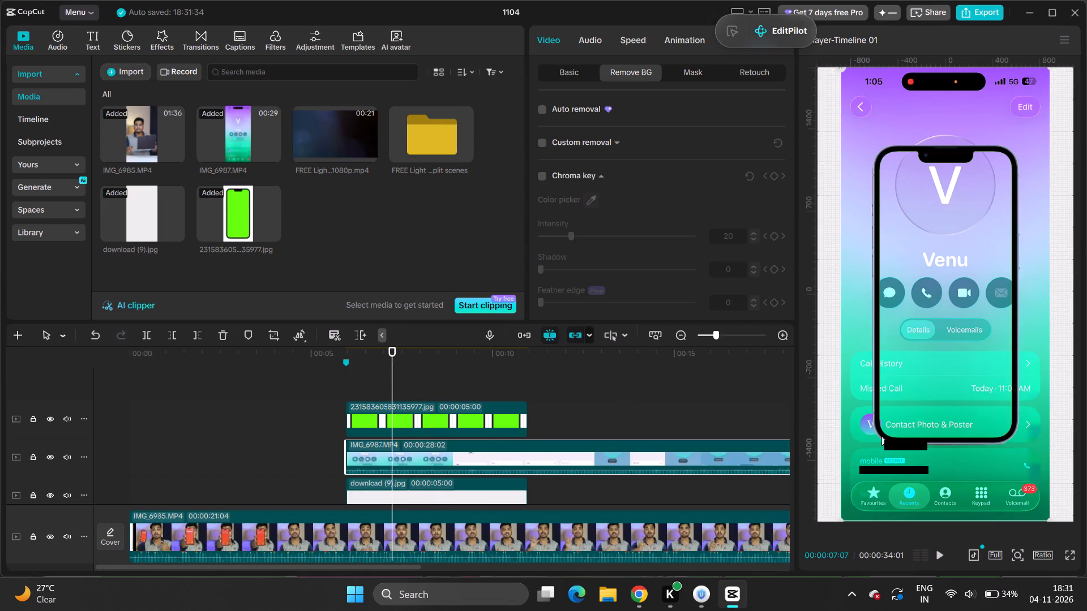
{"action": "left_click_drag", "start_coordinate": [840, 516], "coordinate": [878, 436]}
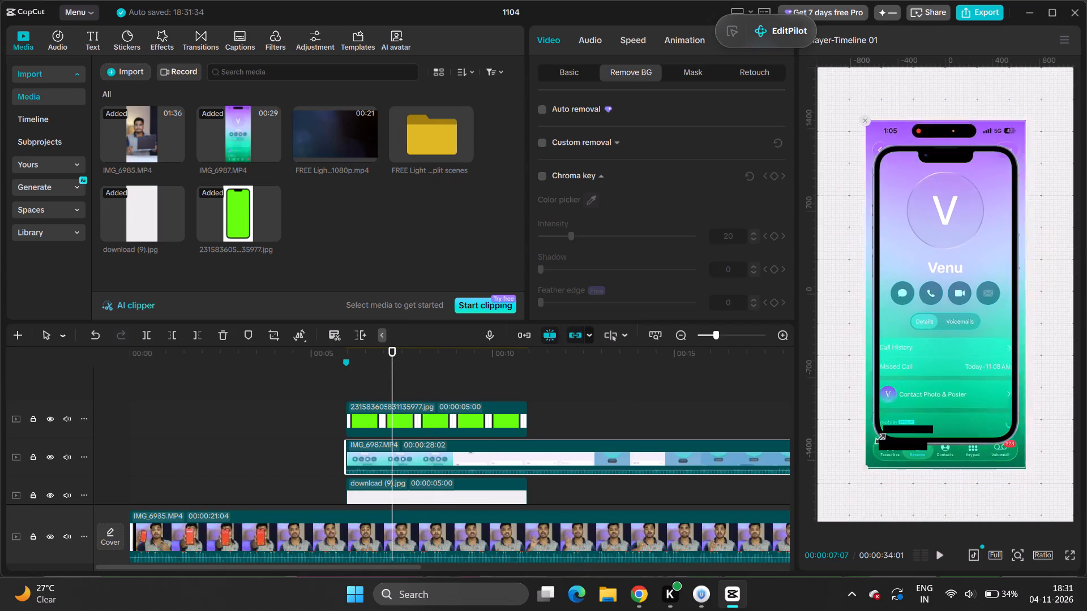
{"action": "left_click_drag", "start_coordinate": [878, 436], "coordinate": [898, 407]}
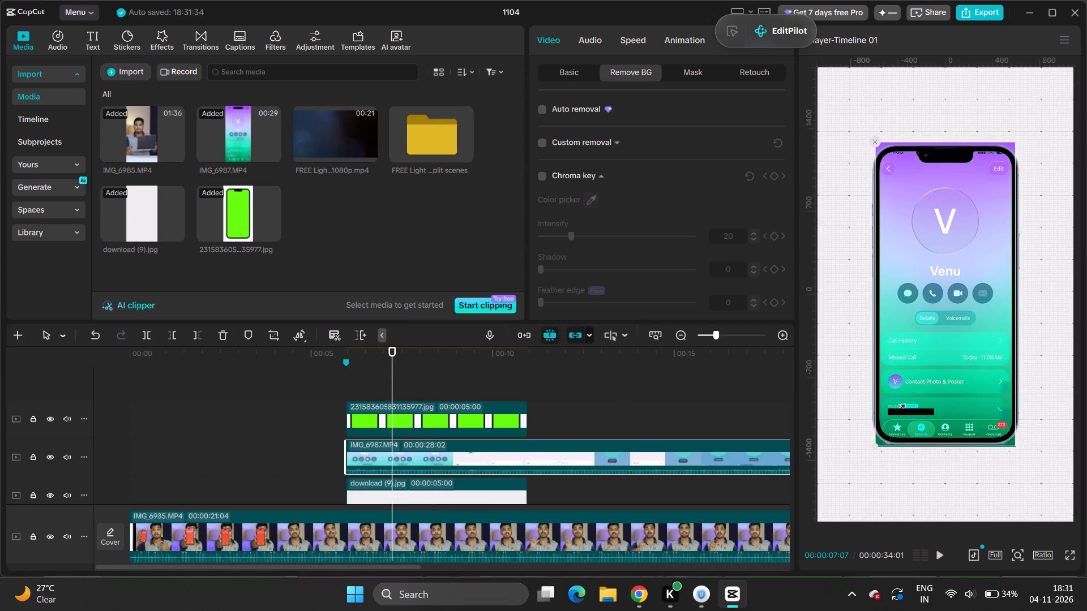
{"action": "left_click_drag", "start_coordinate": [898, 407], "coordinate": [899, 405]}
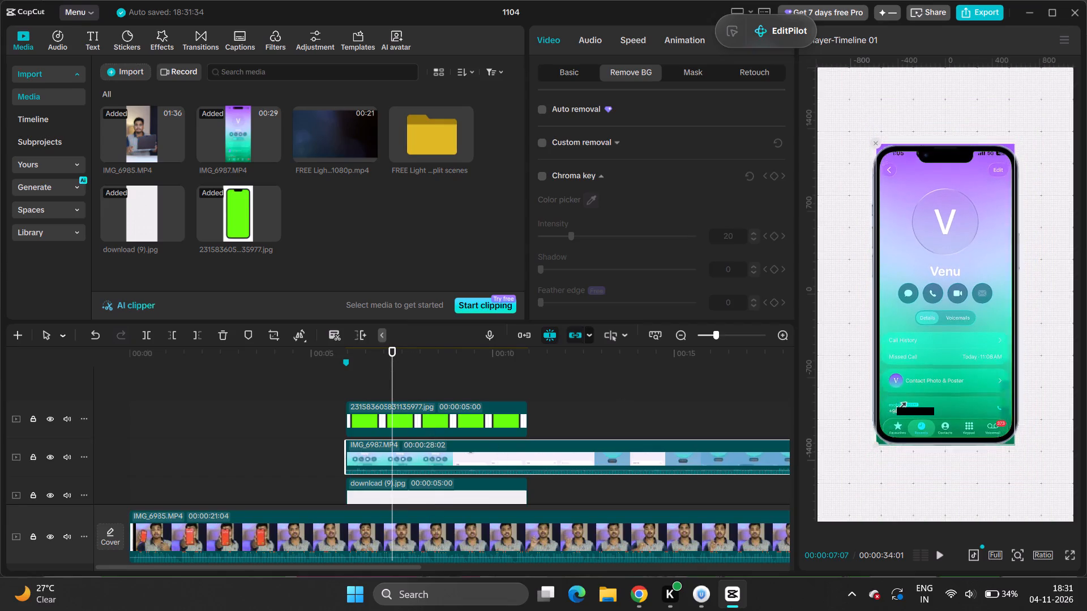
{"action": "left_click_drag", "start_coordinate": [899, 405], "coordinate": [900, 403]}
Add a rectangle mask to the IMG_6987 recording and stretch it to about 1307 by 2753, covering the phone frame.
{"action": "left_click", "coordinate": [695, 75]}
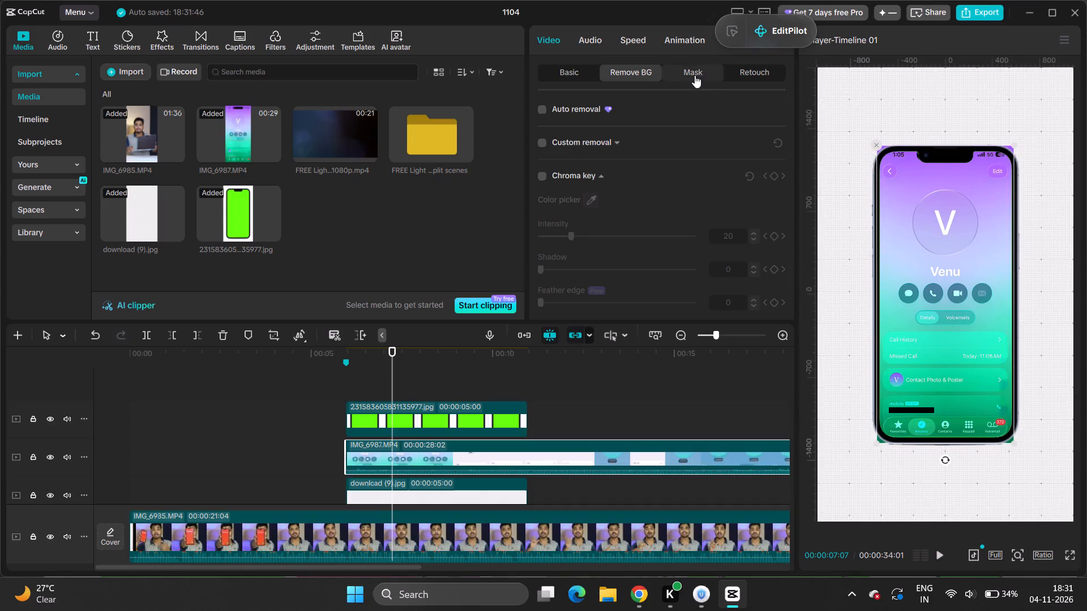
{"action": "left_click", "coordinate": [589, 132]}
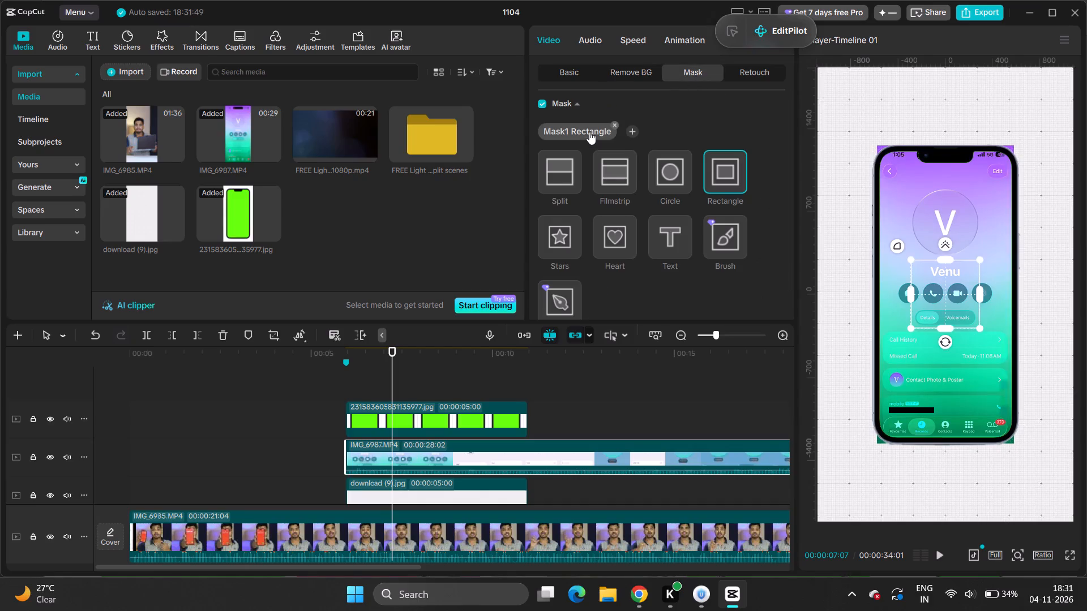
{"action": "left_click_drag", "start_coordinate": [945, 257], "coordinate": [946, 255]}
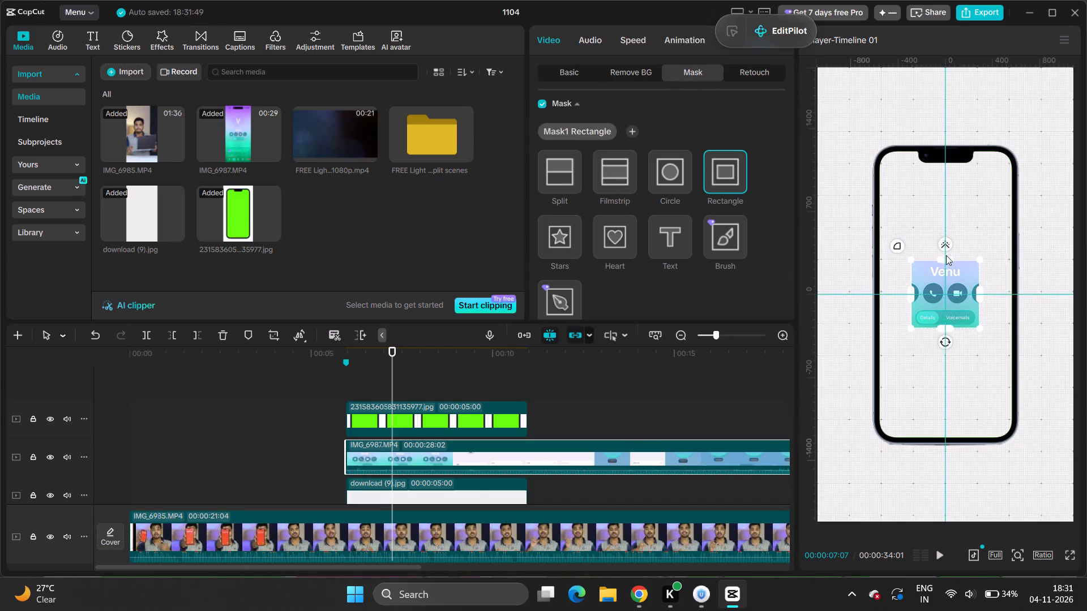
{"action": "left_click_drag", "start_coordinate": [946, 255], "coordinate": [969, 87]}
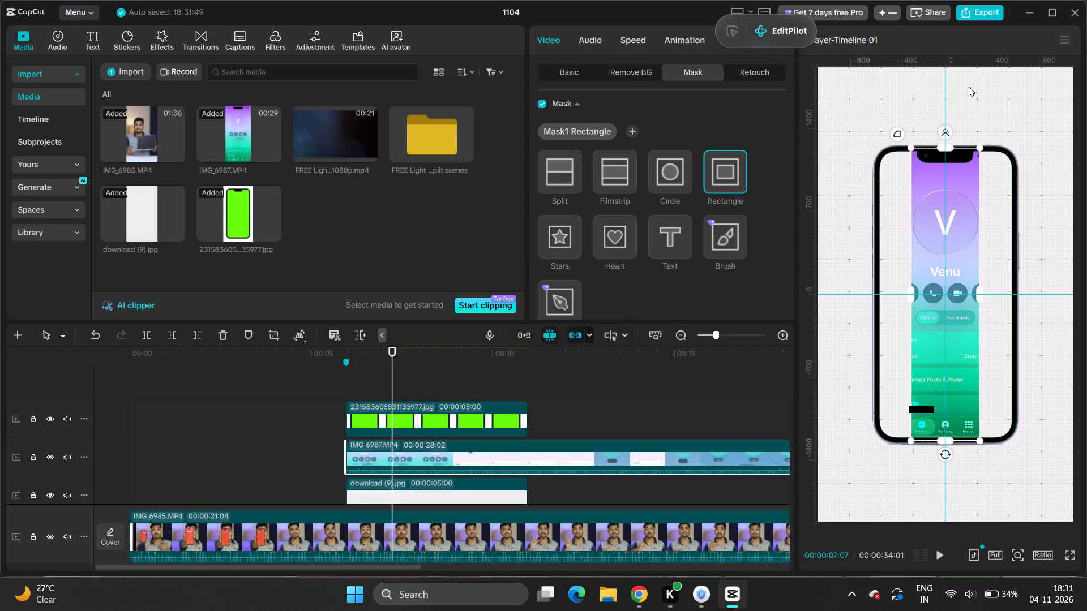
{"action": "left_click_drag", "start_coordinate": [969, 87], "coordinate": [969, 86]}
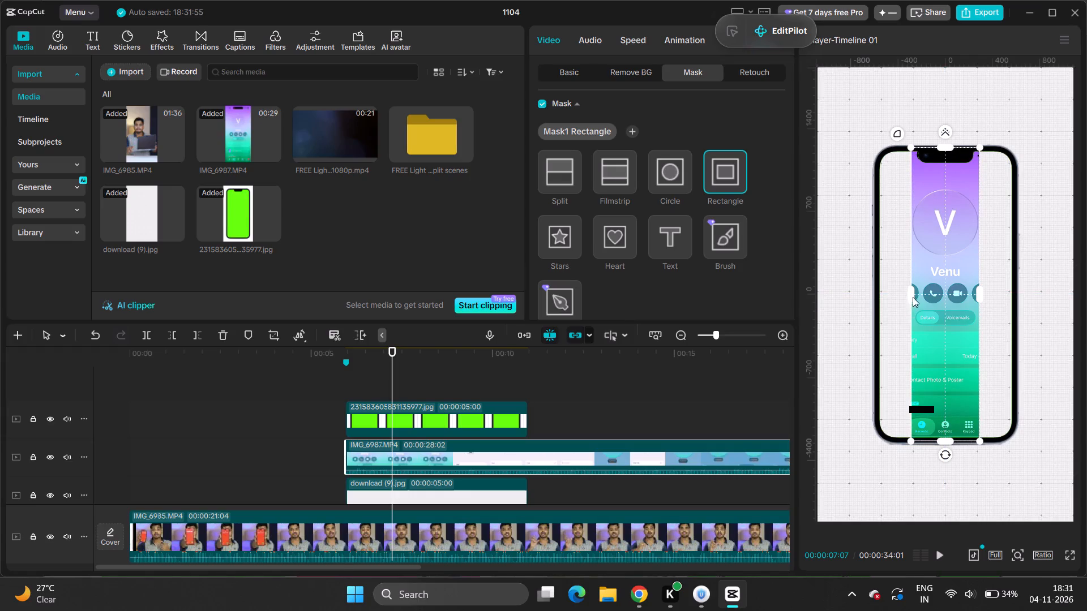
{"action": "left_click_drag", "start_coordinate": [913, 295], "coordinate": [862, 301]}
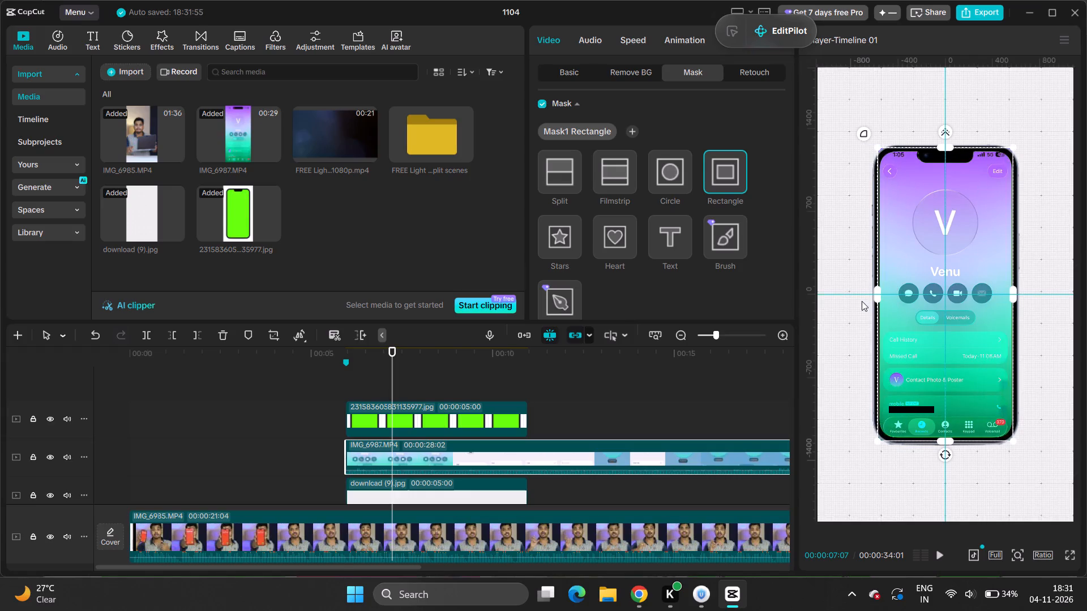
{"action": "left_click_drag", "start_coordinate": [862, 301], "coordinate": [858, 301]}
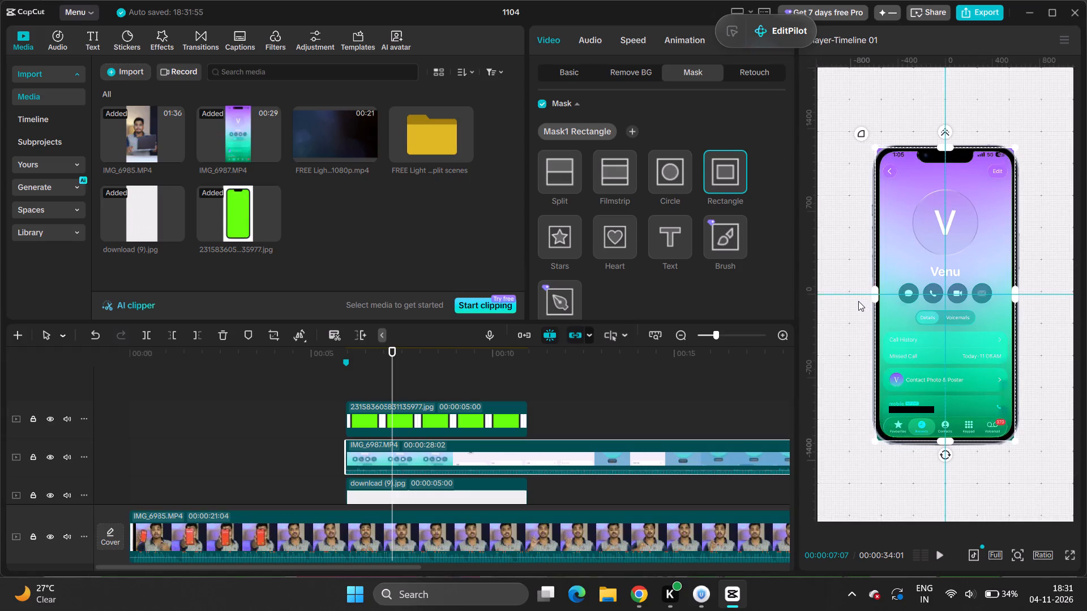
{"action": "left_click_drag", "start_coordinate": [858, 301], "coordinate": [859, 300]}
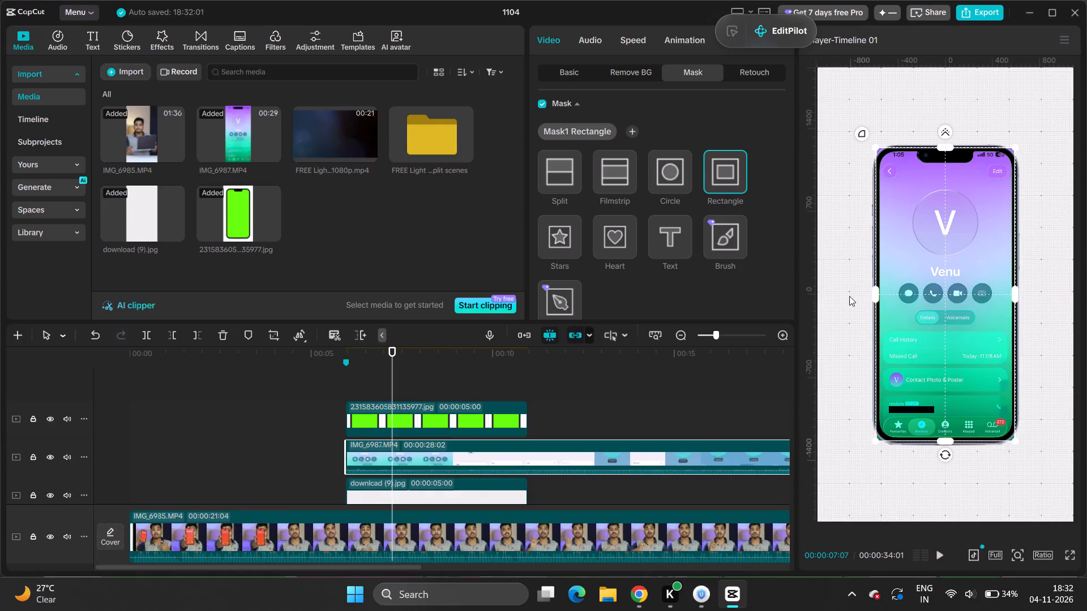
Round the corners of the recording's rectangle mask so they follow the phone frame's curved corners.
{"action": "scroll", "coordinate": [653, 269], "scroll_direction": "down", "scroll_amount": 3}
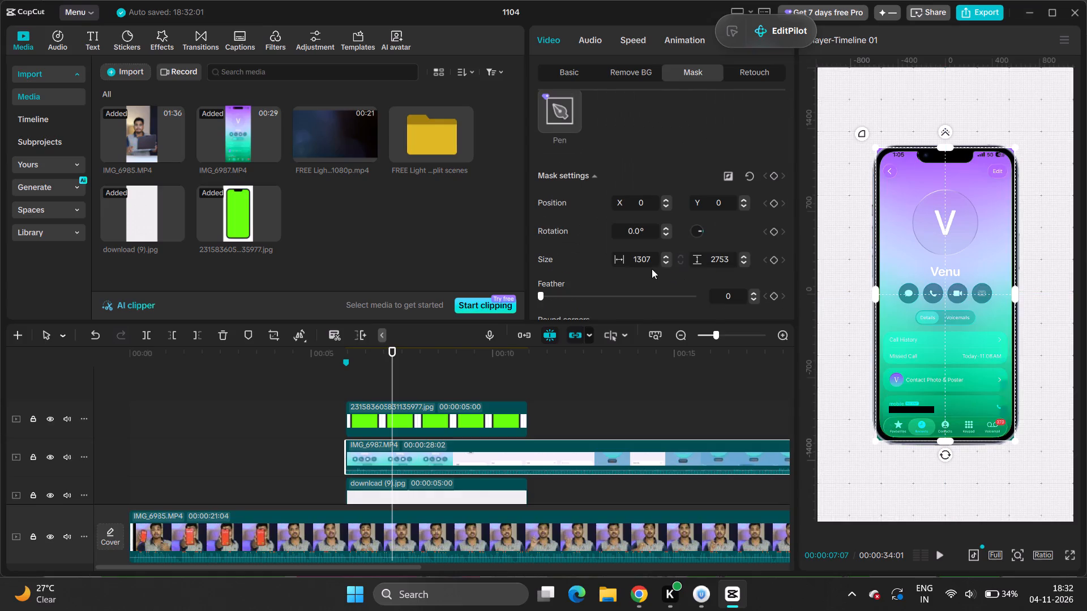
{"action": "scroll", "coordinate": [604, 248], "scroll_direction": "down", "scroll_amount": 3}
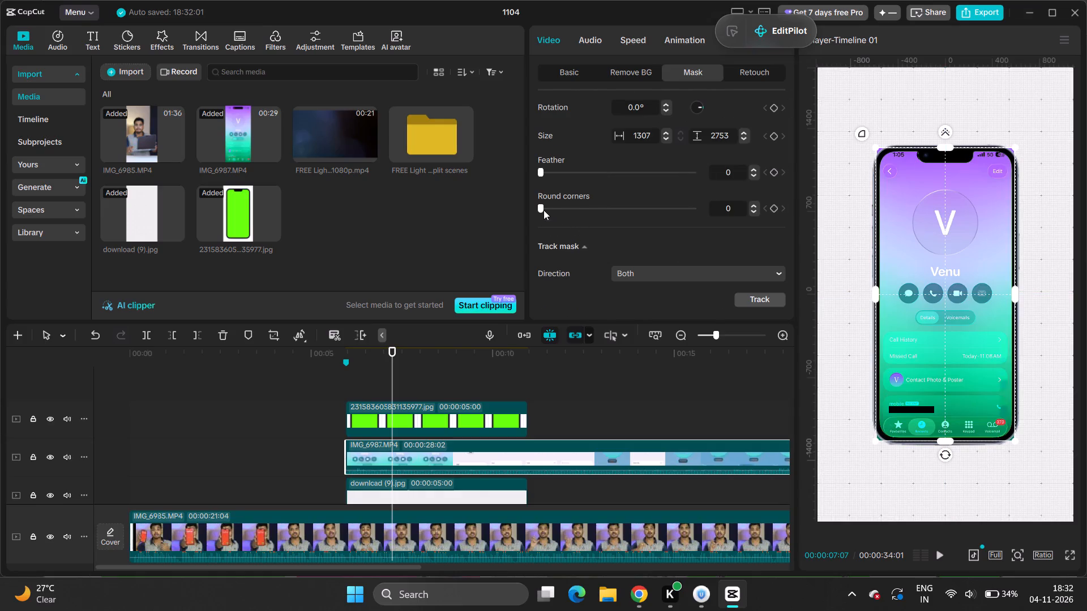
{"action": "left_click_drag", "start_coordinate": [541, 209], "coordinate": [570, 205]}
{"action": "left_click_drag", "start_coordinate": [570, 205], "coordinate": [581, 204]}
Preview the start of the phone overlay and mute the IMG_6987 recording by lowering its volume to -∞ dB.
{"action": "left_click", "coordinate": [419, 378]}
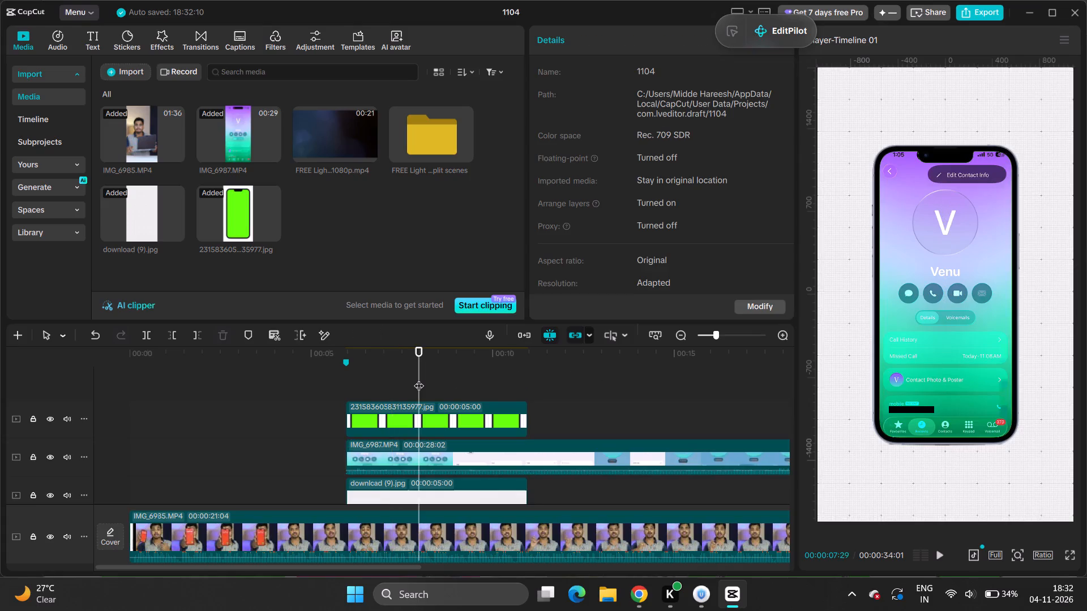
{"action": "left_click_drag", "start_coordinate": [419, 378], "coordinate": [324, 382]}
{"action": "key", "text": "space"}
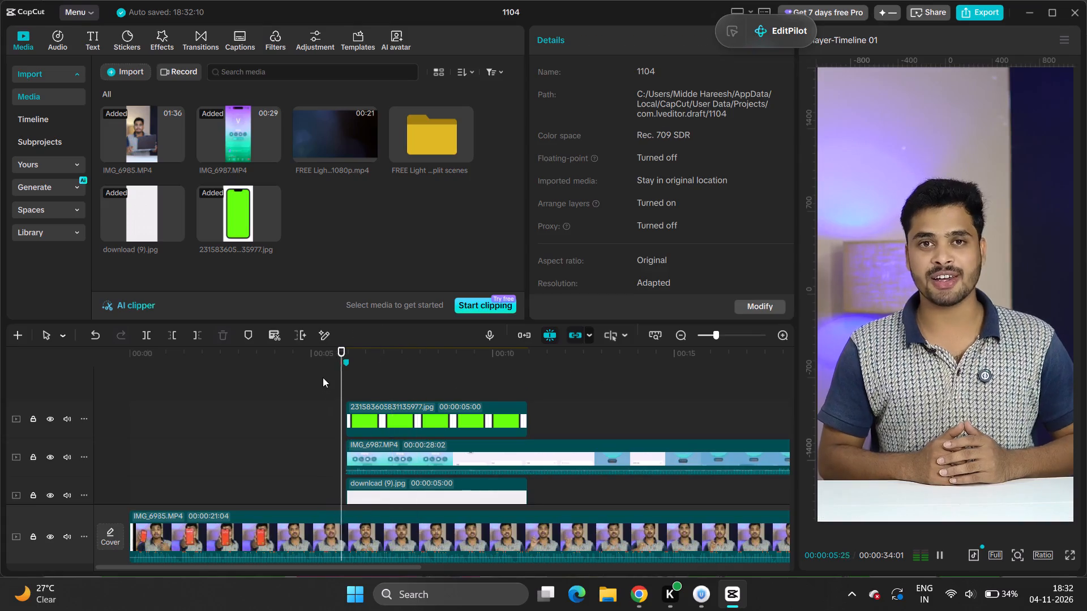
{"action": "key", "text": "space"}
{"action": "left_click", "coordinate": [454, 455]}
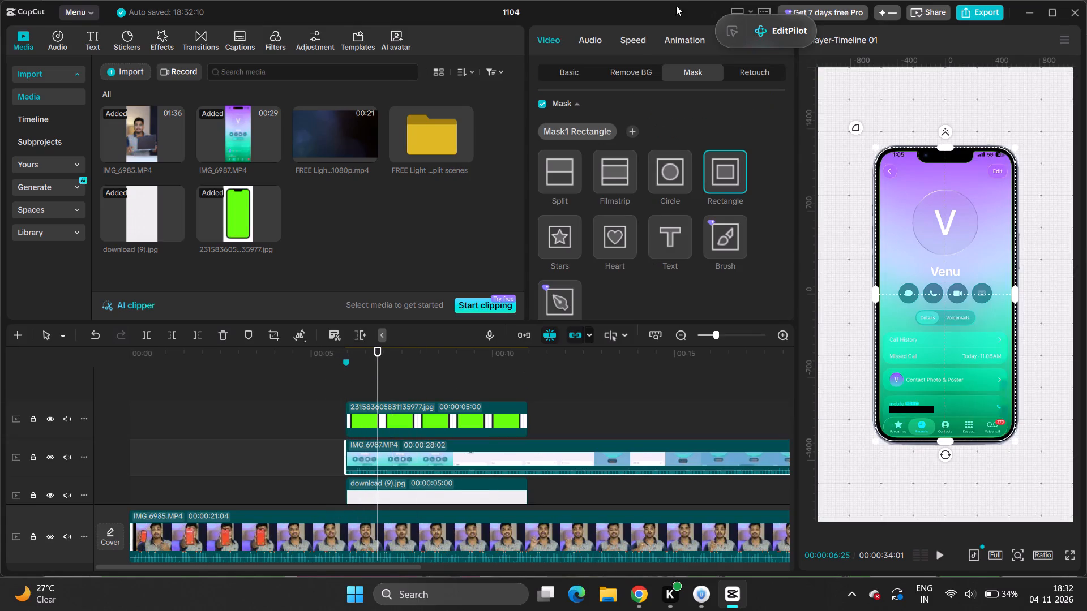
{"action": "left_click", "coordinate": [594, 33]}
{"action": "left_click_drag", "start_coordinate": [652, 144], "coordinate": [426, 175]}
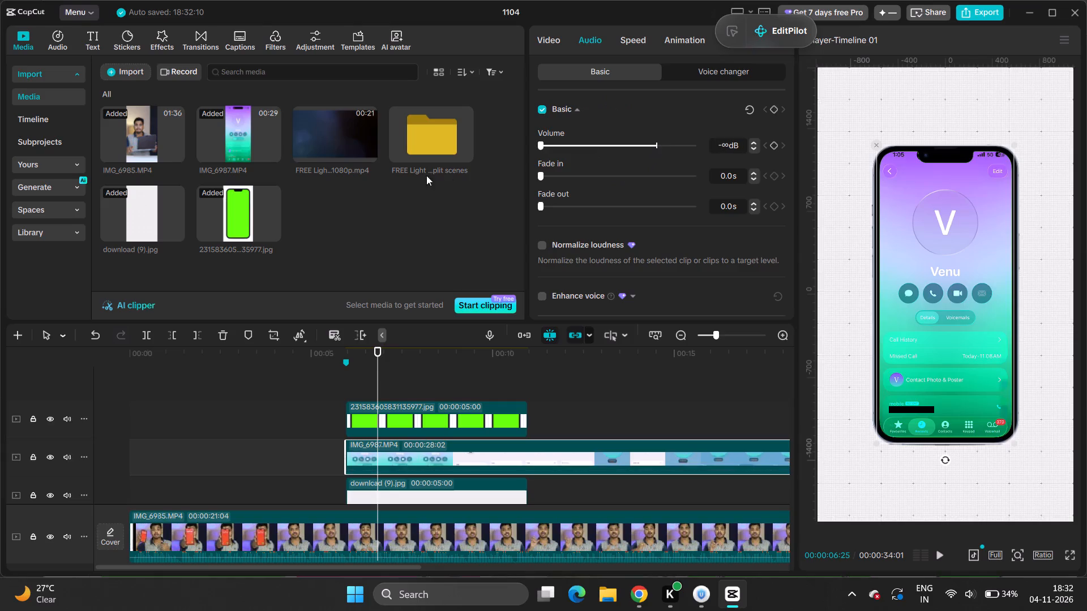
{"action": "left_click_drag", "start_coordinate": [426, 175], "coordinate": [417, 178]}
Play the phone overlay section from just before the marker to check the muted recording's pacing against the IMG_6985 footage.
{"action": "left_click", "coordinate": [332, 393]}
{"action": "key", "text": "space"}
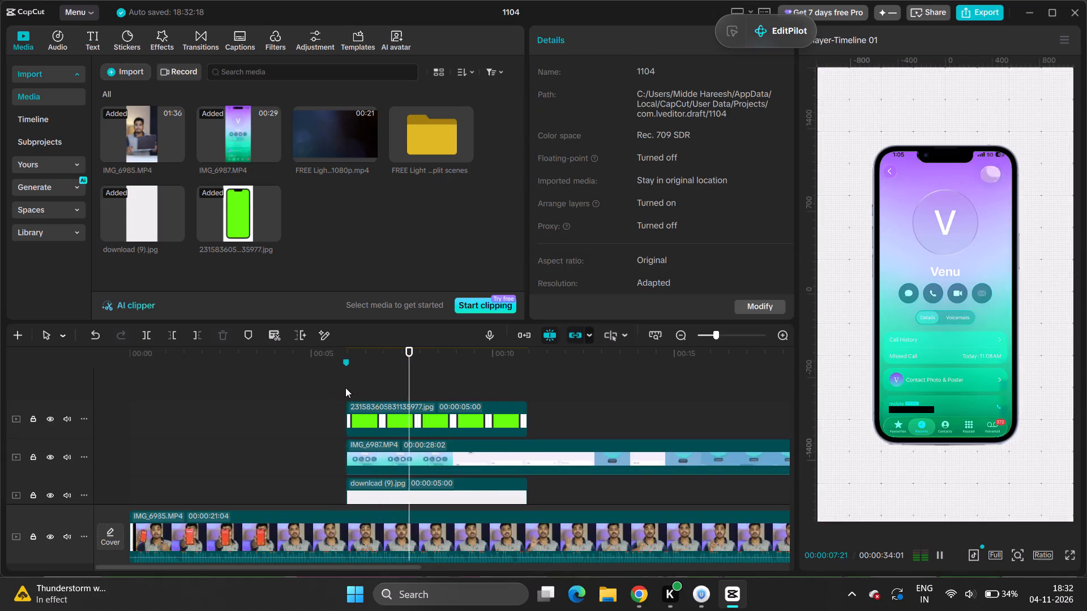
{"action": "key", "text": "space"}
{"action": "key", "text": "space"}
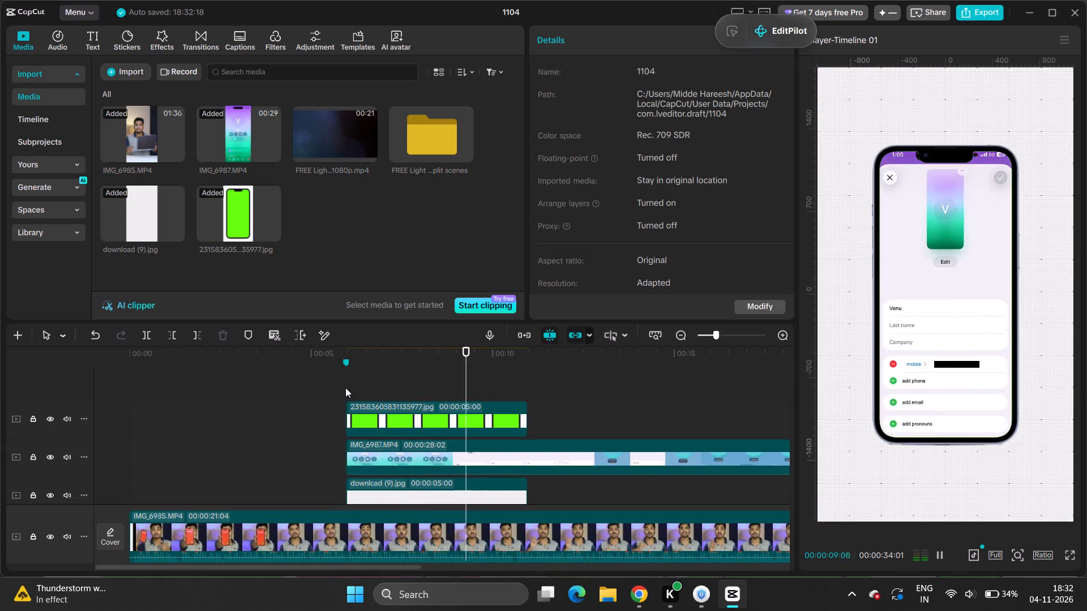
{"action": "key", "text": "space"}
{"action": "key", "text": "space"}
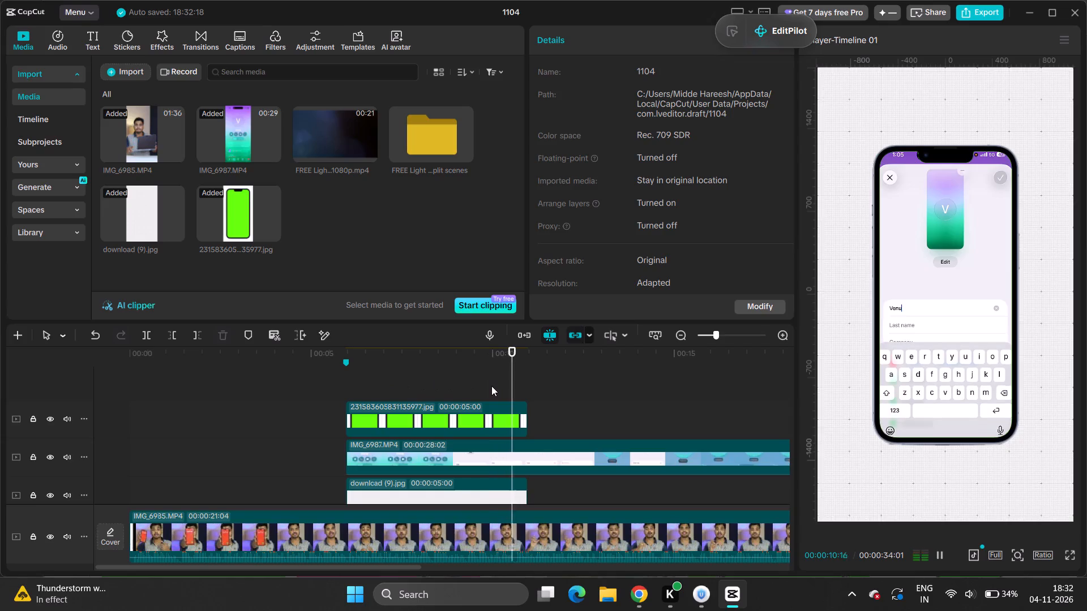
{"action": "key", "text": "space"}
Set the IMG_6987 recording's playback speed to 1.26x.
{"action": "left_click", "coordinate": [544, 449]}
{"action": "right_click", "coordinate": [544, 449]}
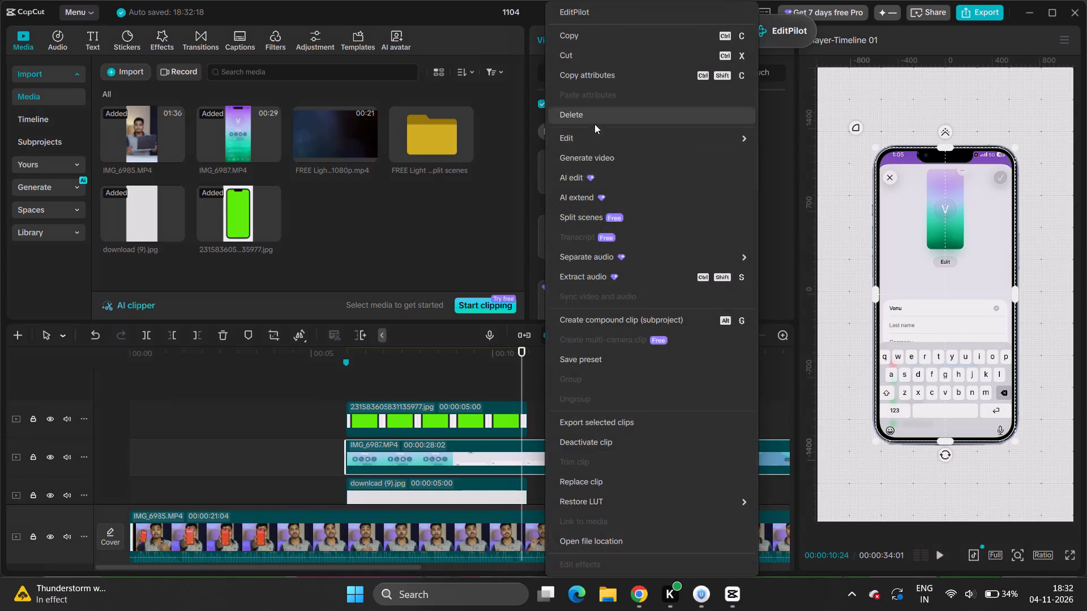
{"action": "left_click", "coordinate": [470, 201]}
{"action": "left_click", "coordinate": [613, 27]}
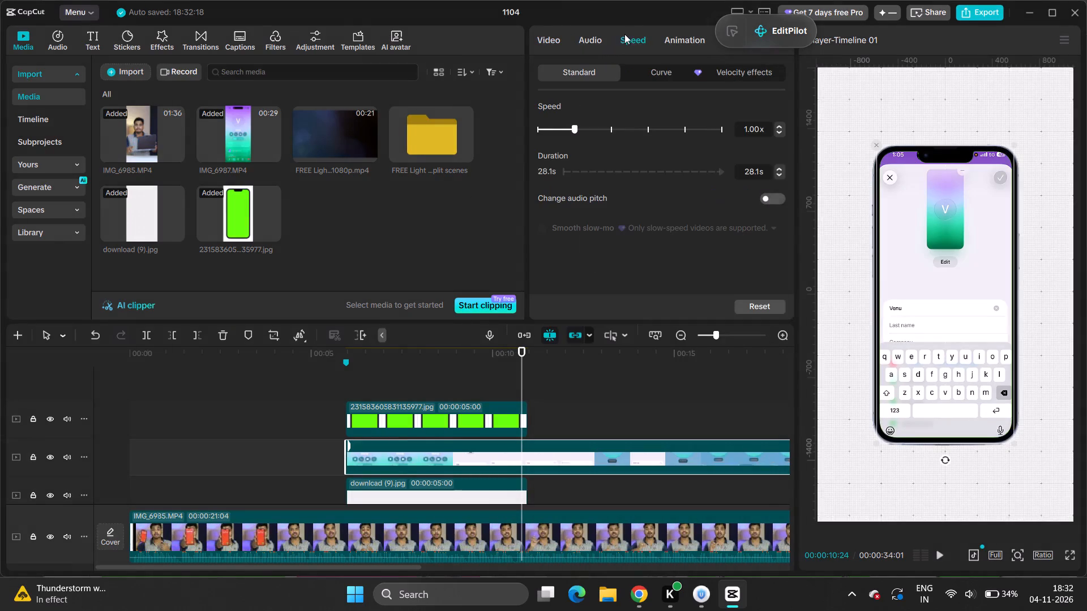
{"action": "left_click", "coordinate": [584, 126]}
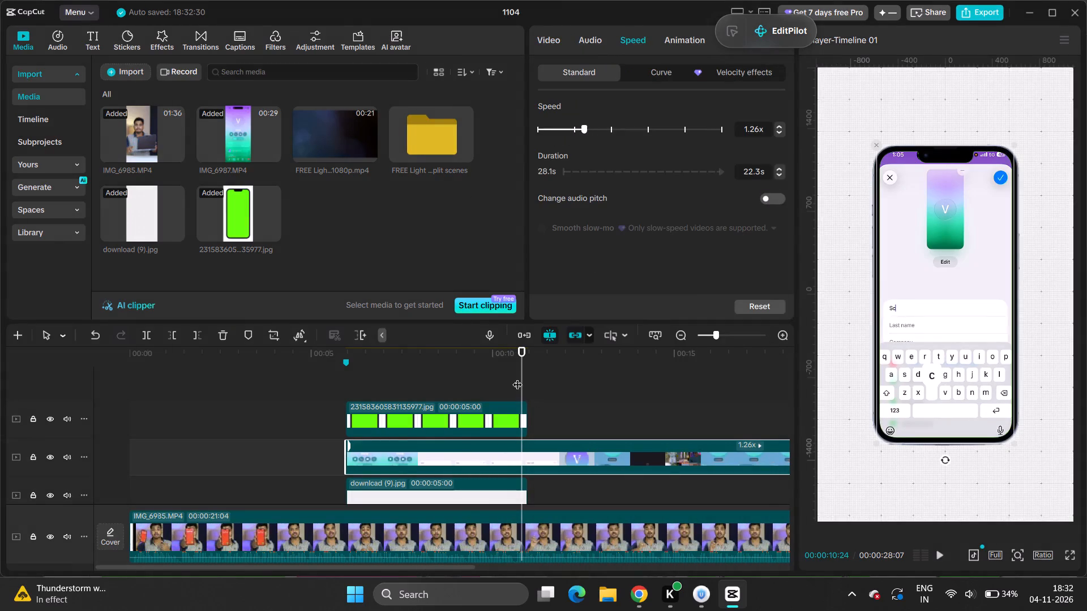
Review the recording's pacing from the start of the overlay and raise the IMG_6987 clip's speed to 2.00x.
{"action": "left_click_drag", "start_coordinate": [519, 377], "coordinate": [349, 415]}
{"action": "key", "text": "space"}
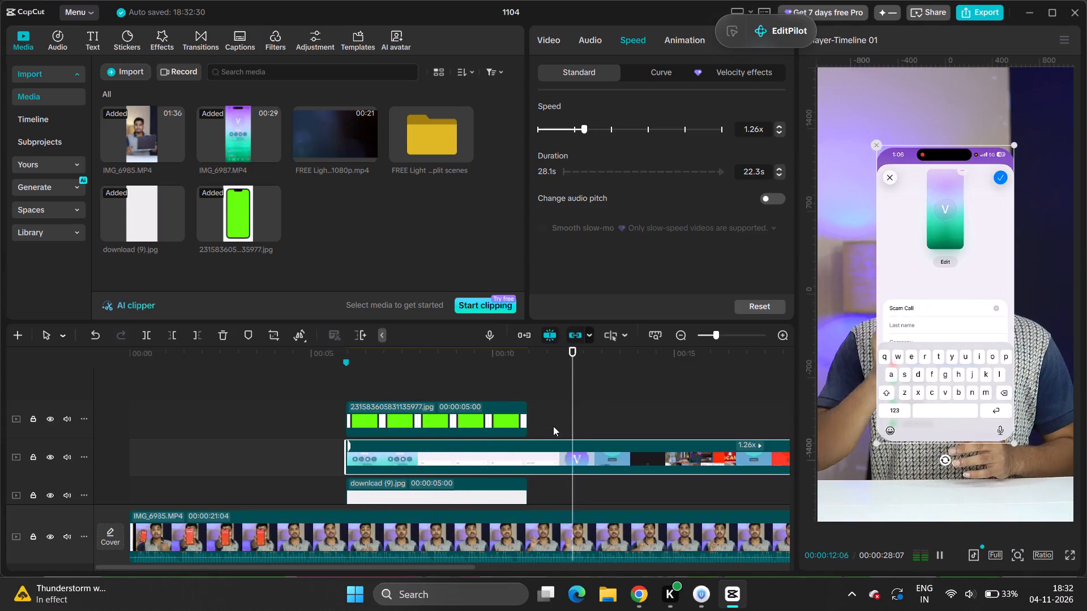
{"action": "key", "text": "space"}
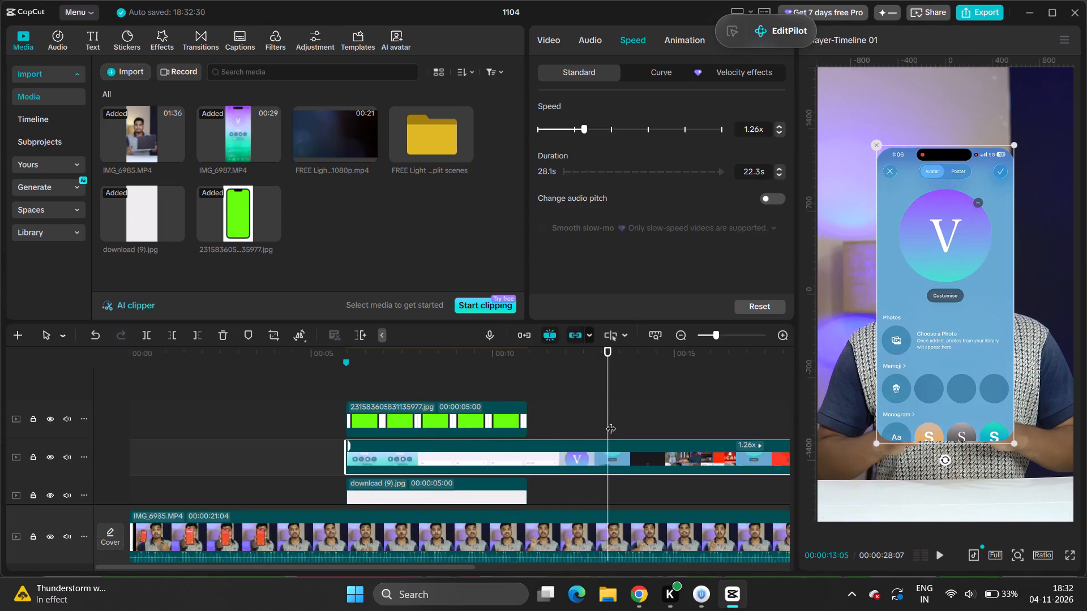
{"action": "left_click_drag", "start_coordinate": [611, 421], "coordinate": [707, 407]}
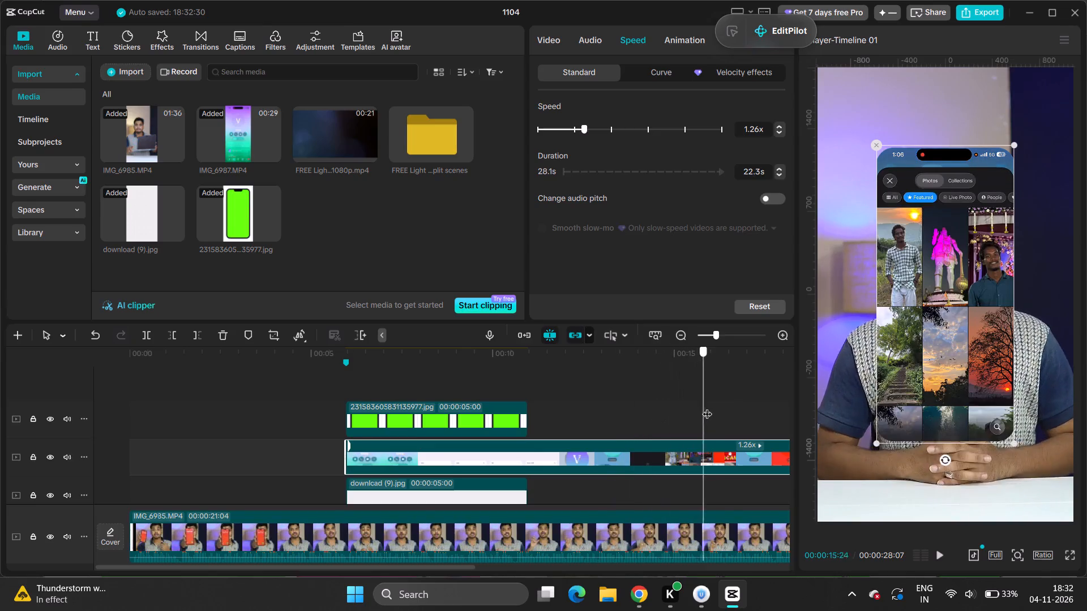
{"action": "left_click_drag", "start_coordinate": [707, 407], "coordinate": [622, 428]}
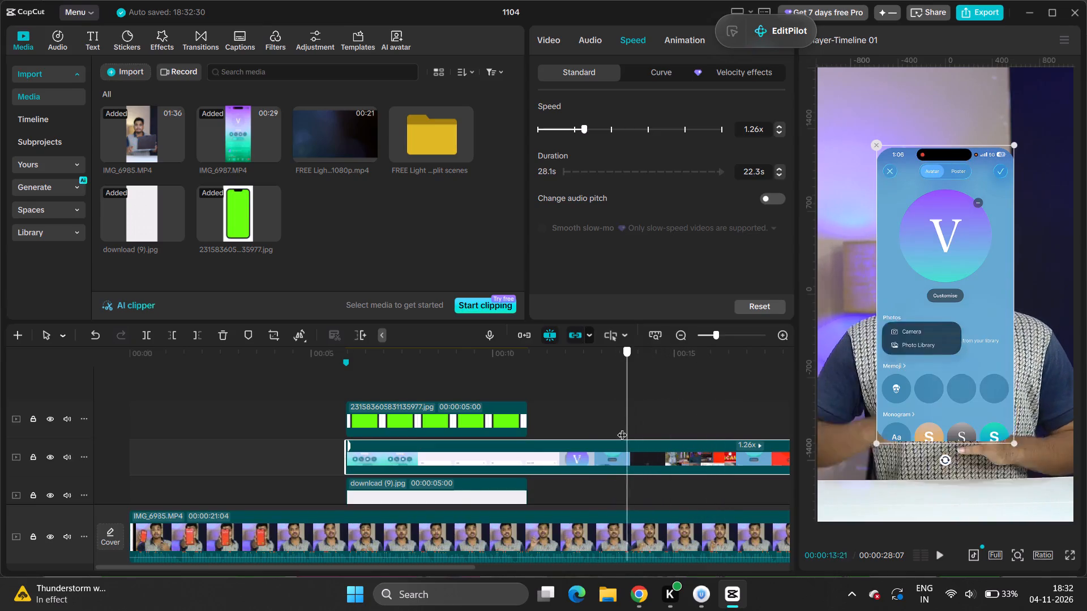
{"action": "left_click_drag", "start_coordinate": [622, 428], "coordinate": [353, 479]}
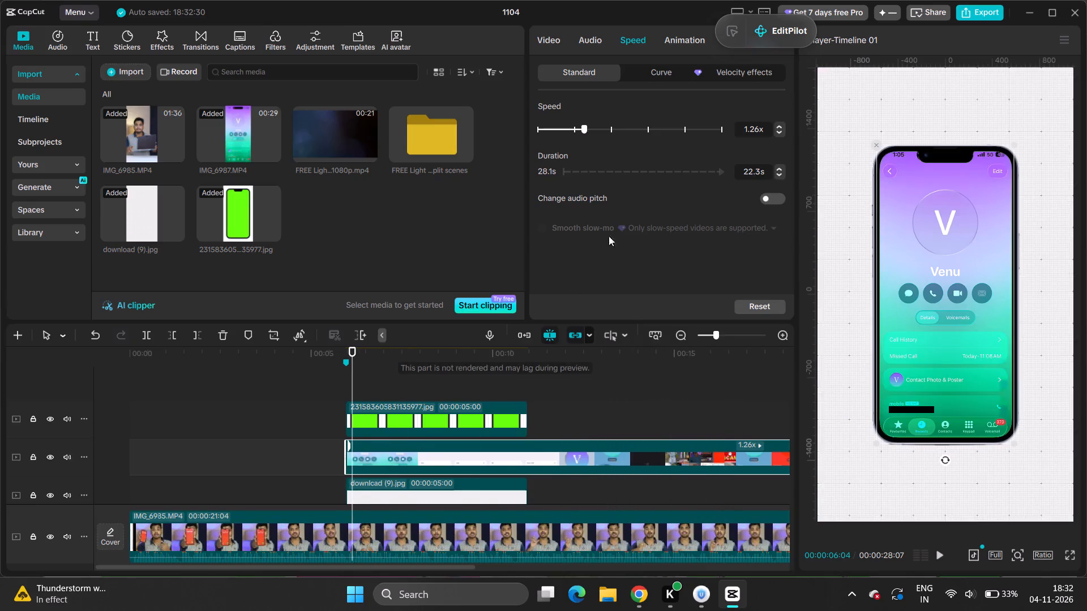
{"action": "left_click", "coordinate": [600, 126]}
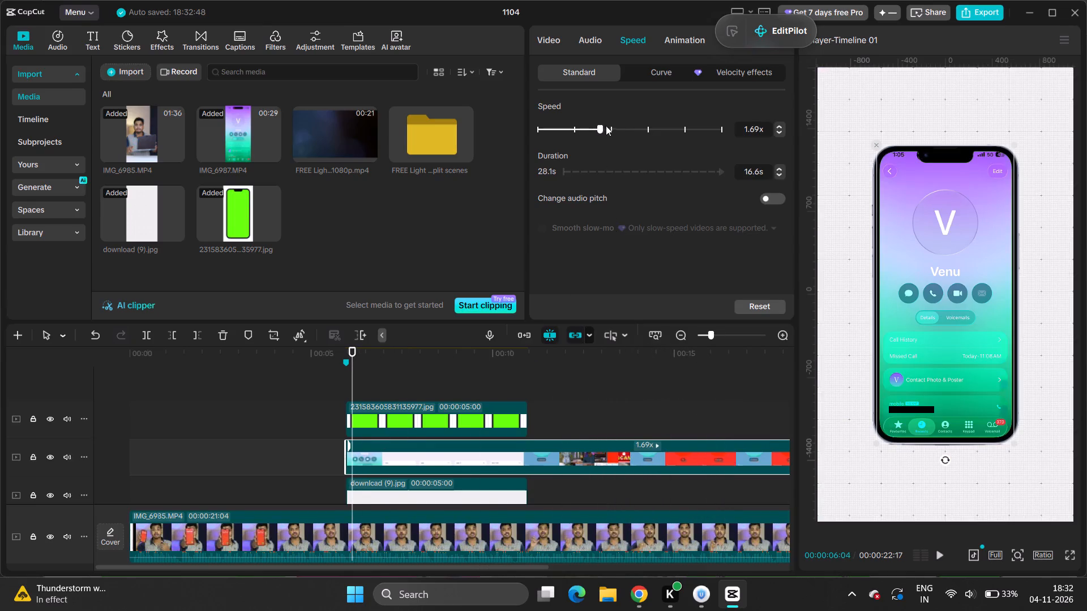
{"action": "left_click", "coordinate": [611, 129]}
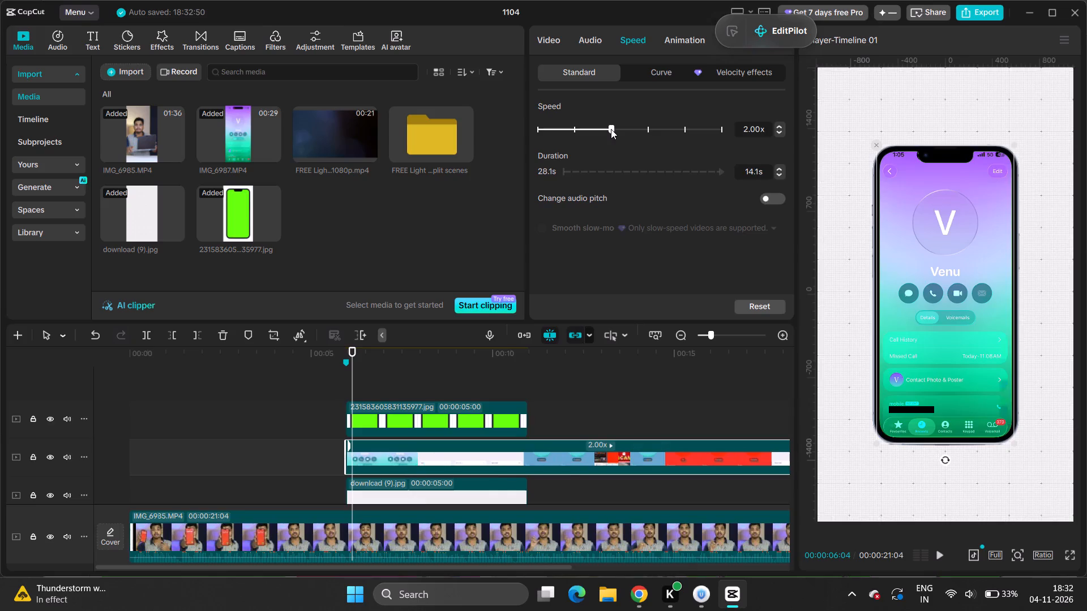
Play the IMG_6987 recording at its new speed through the photo selection and SCAM ALERT screens, checking for sections to trim.
{"action": "key", "text": "space"}
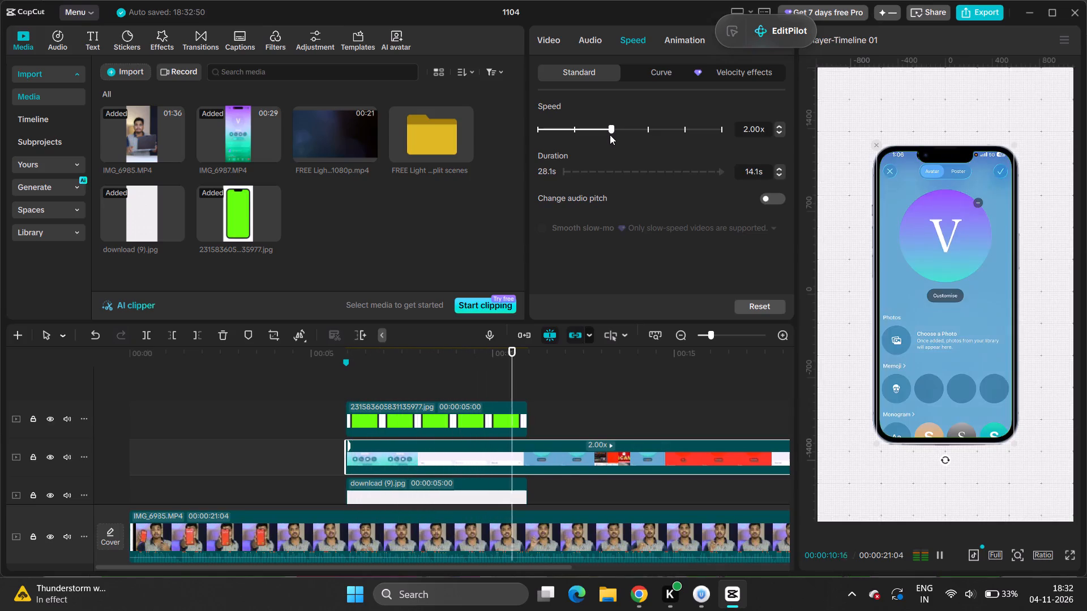
{"action": "key", "text": "space"}
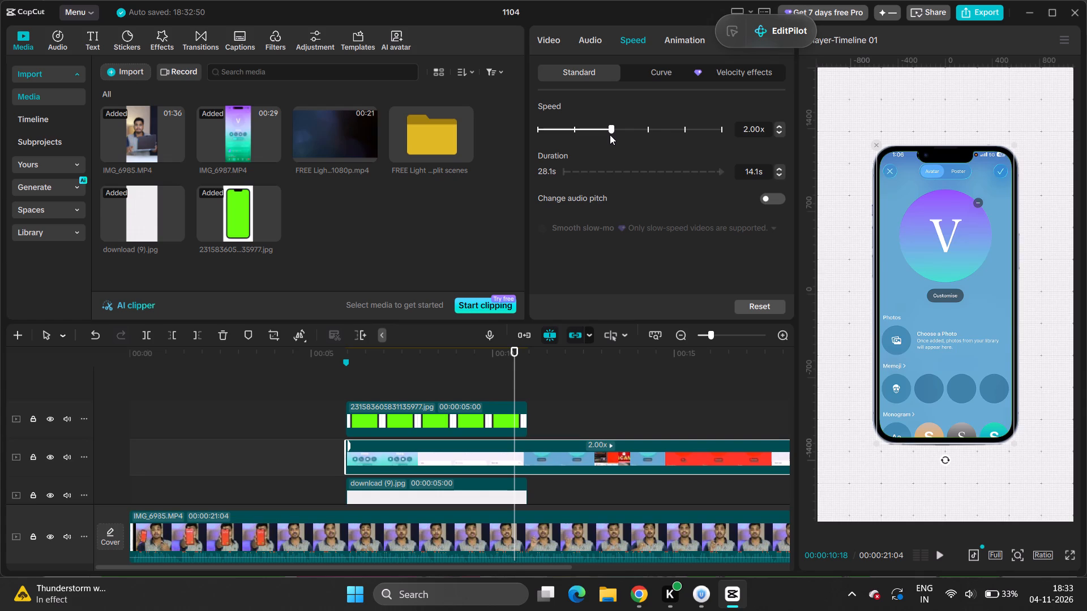
{"action": "key", "text": "space"}
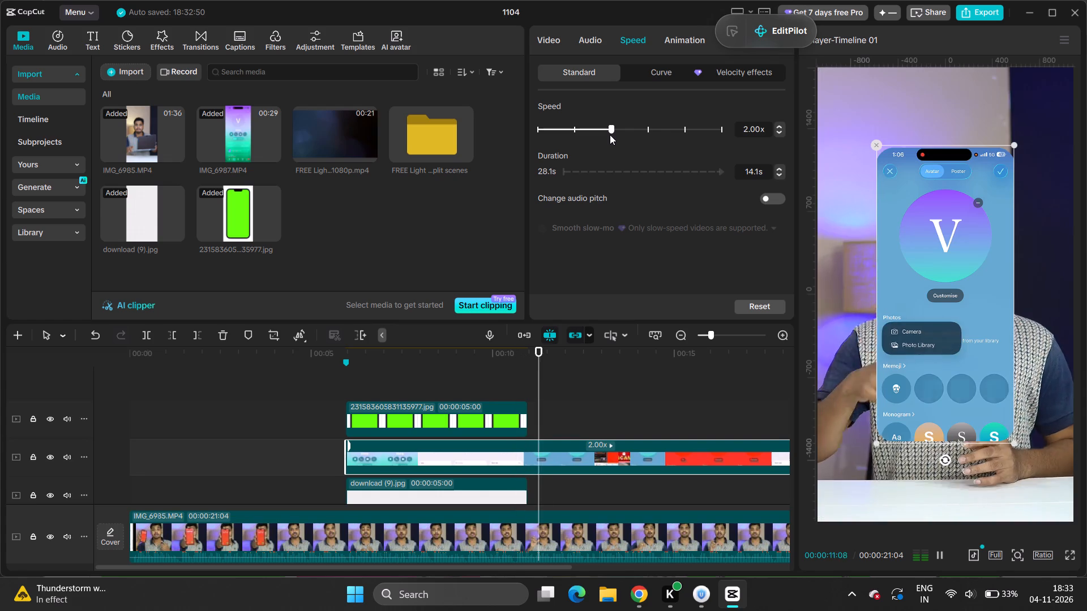
{"action": "key", "text": "space"}
{"action": "key", "text": "space"}
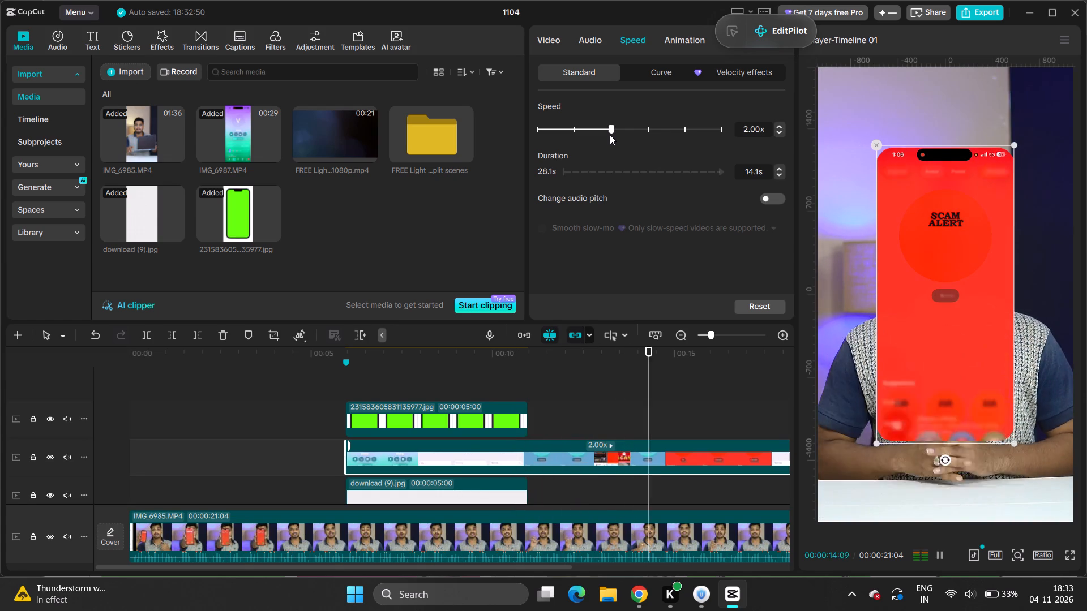
{"action": "key", "text": "space"}
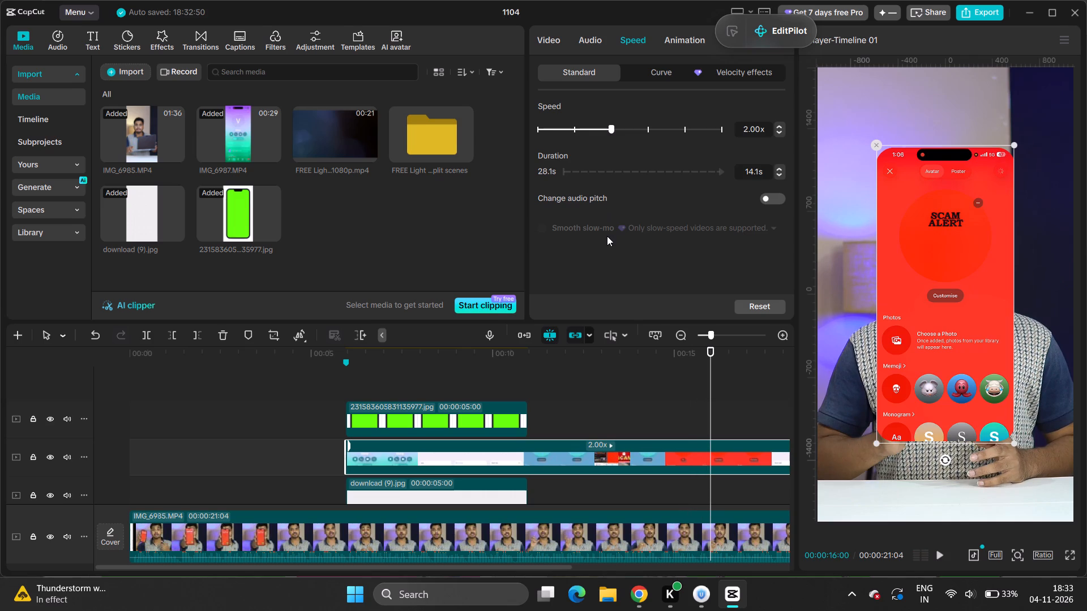
{"action": "left_click_drag", "start_coordinate": [708, 387], "coordinate": [594, 412]}
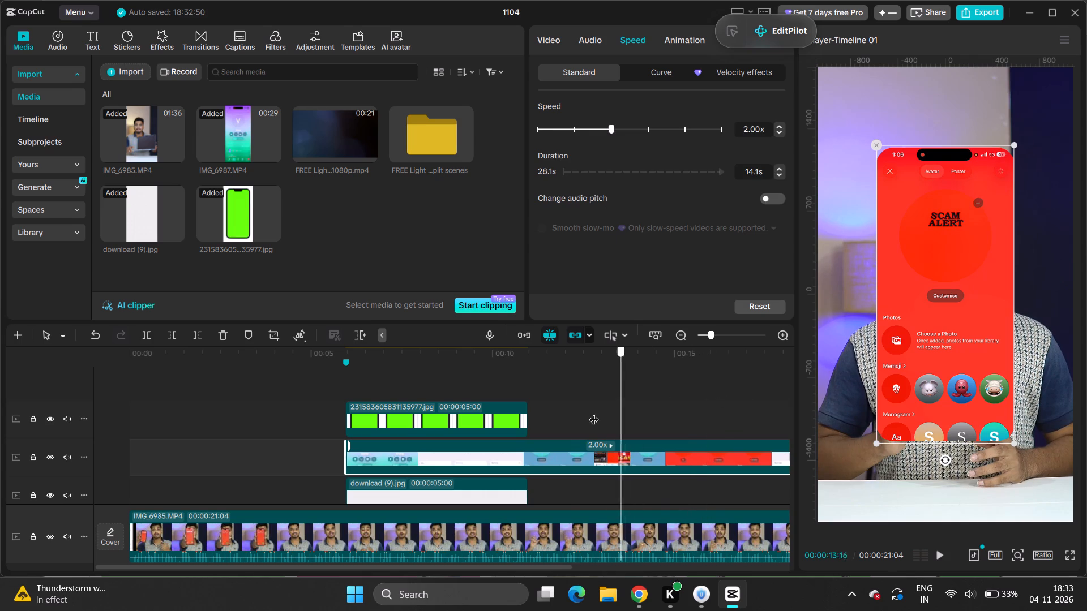
{"action": "left_click_drag", "start_coordinate": [594, 412], "coordinate": [547, 421]}
{"action": "key", "text": "space"}
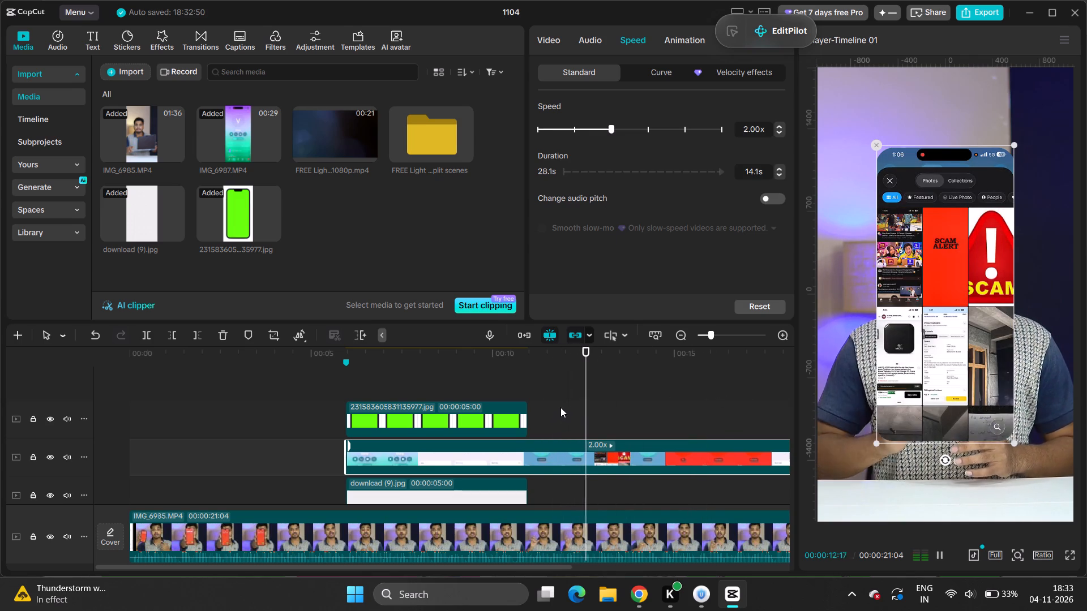
{"action": "key", "text": "space"}
{"action": "key", "text": "space"}
{"action": "key", "text": "space"}
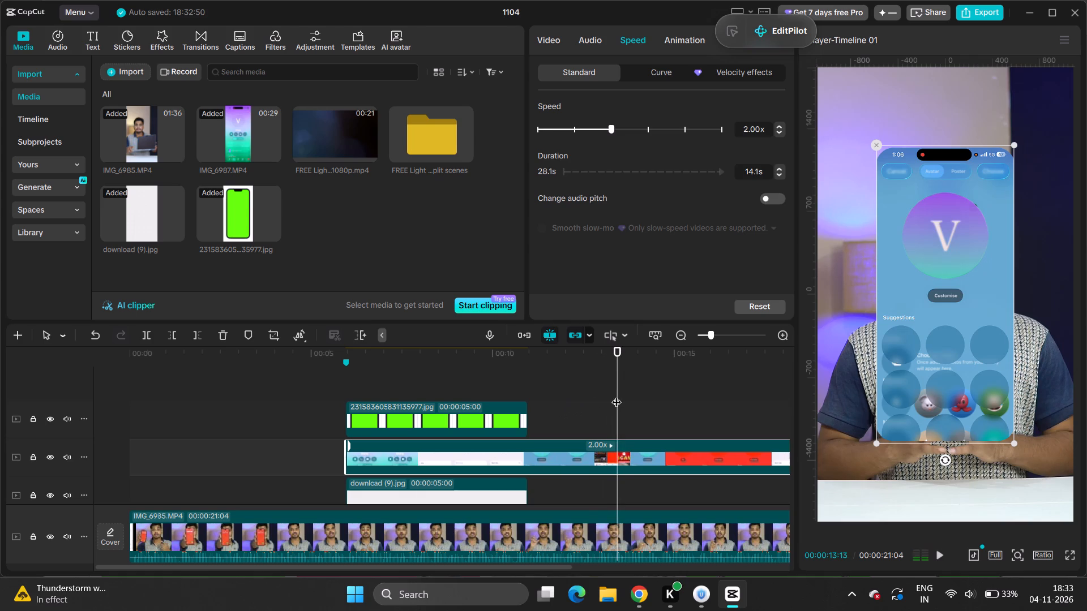
{"action": "left_click_drag", "start_coordinate": [618, 395], "coordinate": [487, 432]}
{"action": "key", "text": "space"}
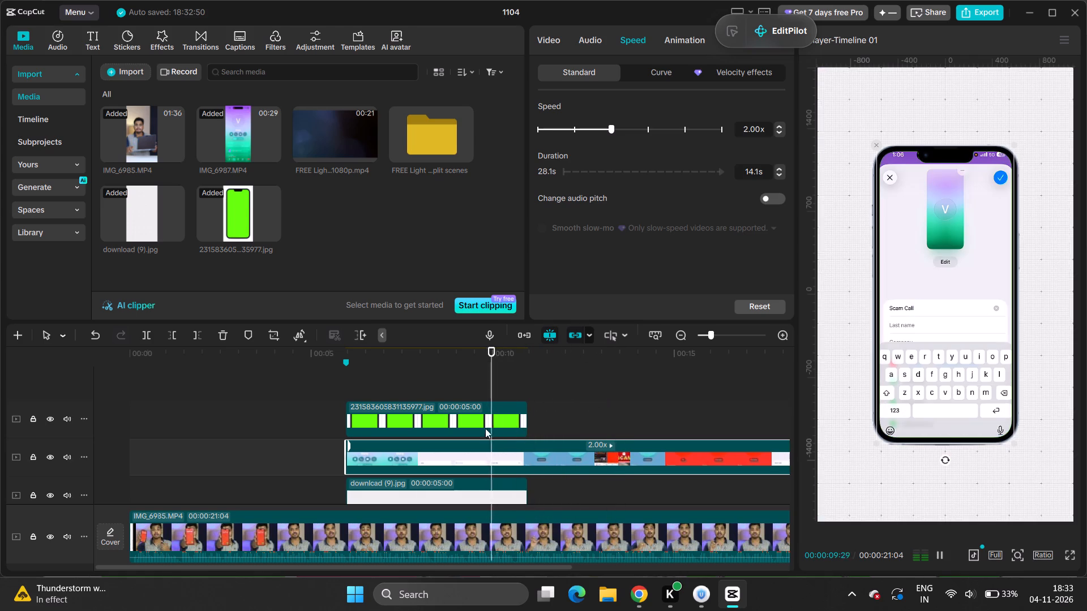
{"action": "key", "text": "space"}
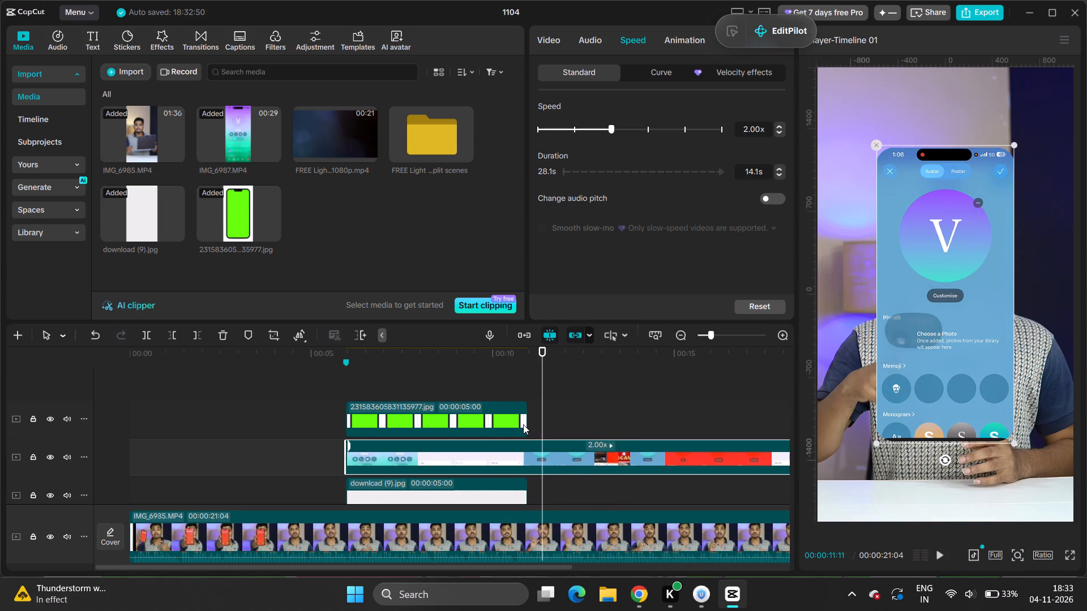
Split the IMG_6987 recording at 00:00:11:19, on the loading screen just before the Featured photos appear.
{"action": "key", "text": "space"}
{"action": "key", "text": "space"}
{"action": "key", "text": "space"}
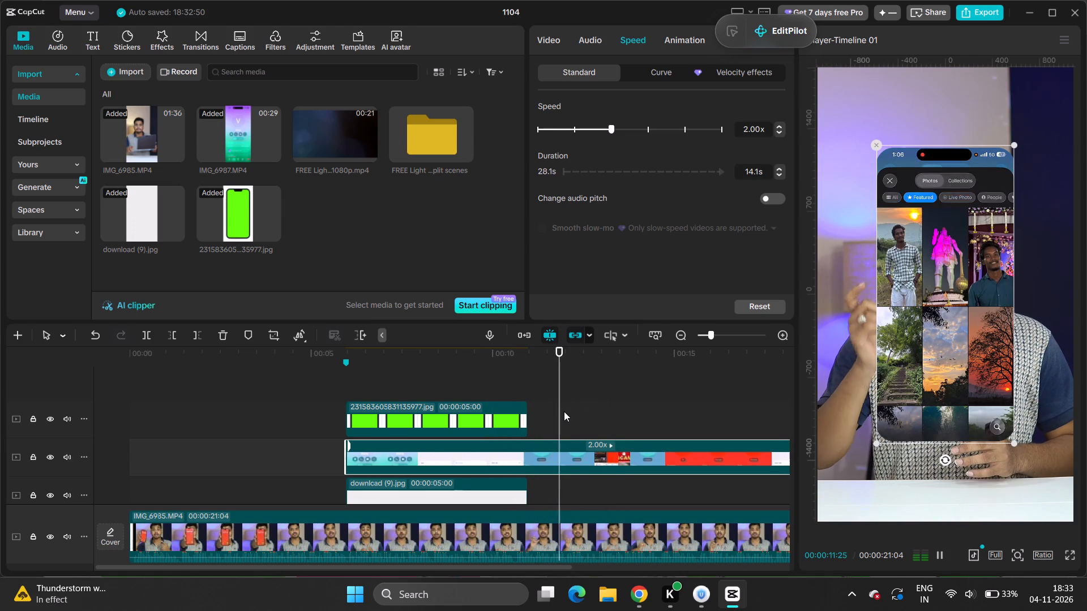
{"action": "key", "text": "space"}
{"action": "key", "text": "Left"}
{"action": "key", "text": "Left"}
{"action": "key", "text": "Left"}
{"action": "key", "text": "Left"}
{"action": "key", "text": "Left"}
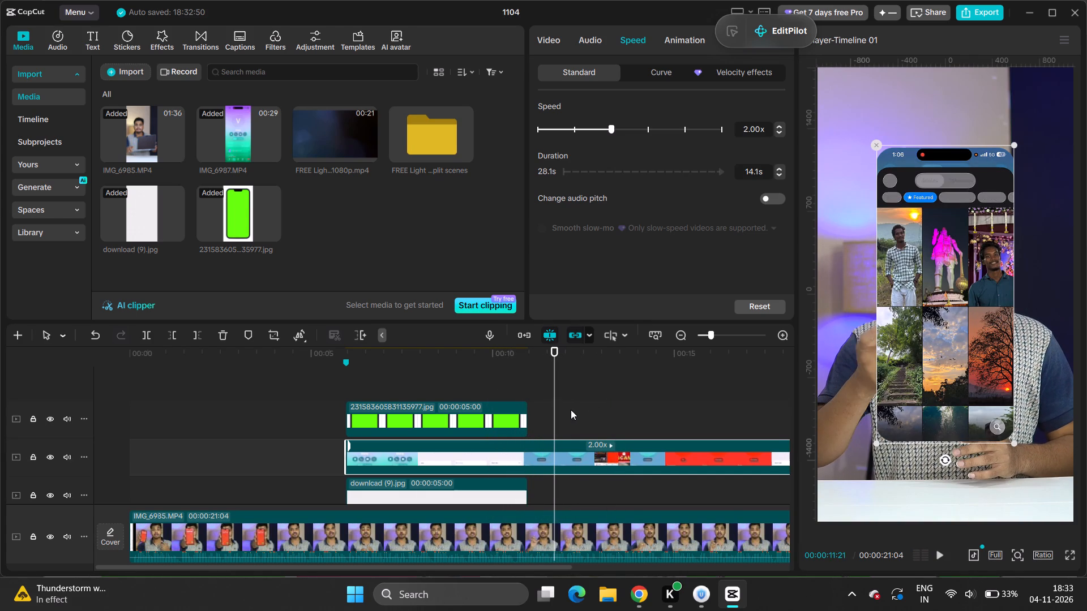
{"action": "key", "text": "Left"}
{"action": "key", "text": "Left"}
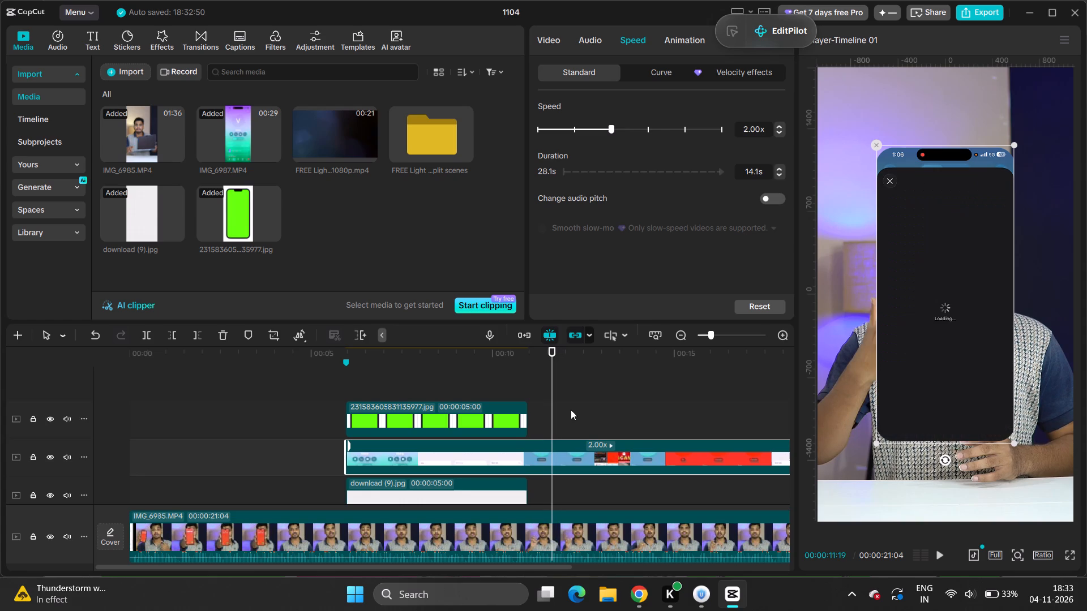
{"action": "key", "text": "c"}
{"action": "left_click", "coordinate": [550, 454]}
Split the IMG_6987 recording again at 00:00:12:17, where the All photos grid shows the red SCAM ALERT image before it is selected.
{"action": "key", "text": "space"}
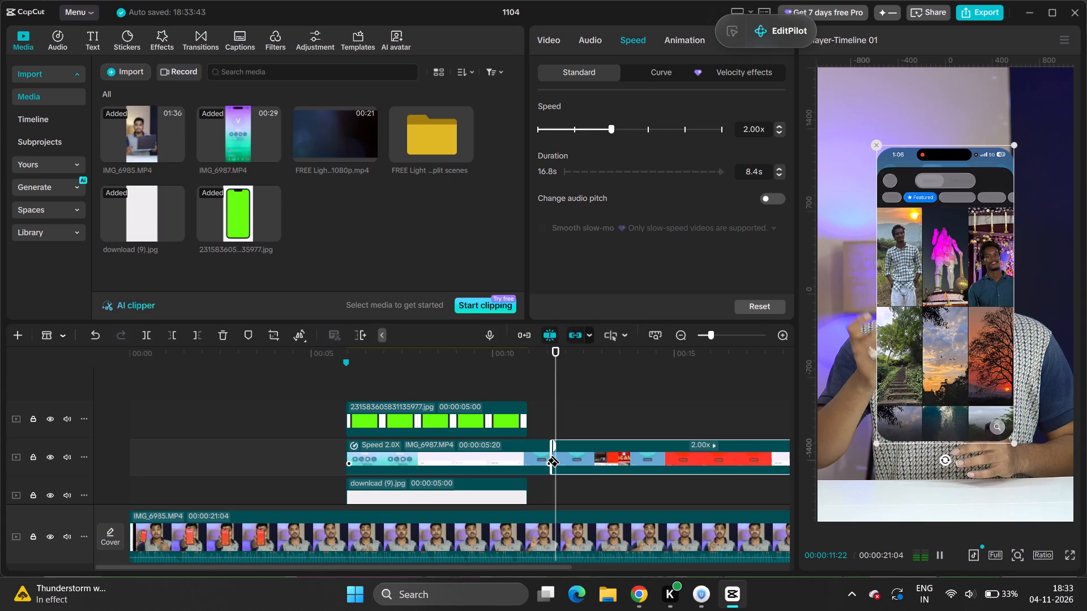
{"action": "key", "text": "space"}
{"action": "key", "text": "space"}
{"action": "key", "text": "space"}
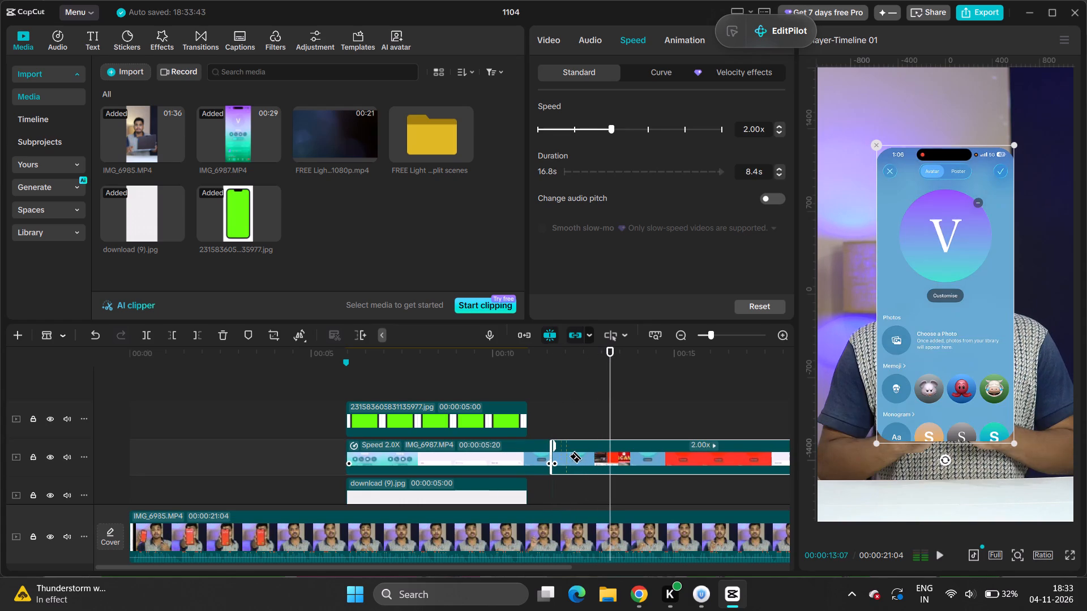
{"action": "key", "text": "space"}
{"action": "key", "text": "space"}
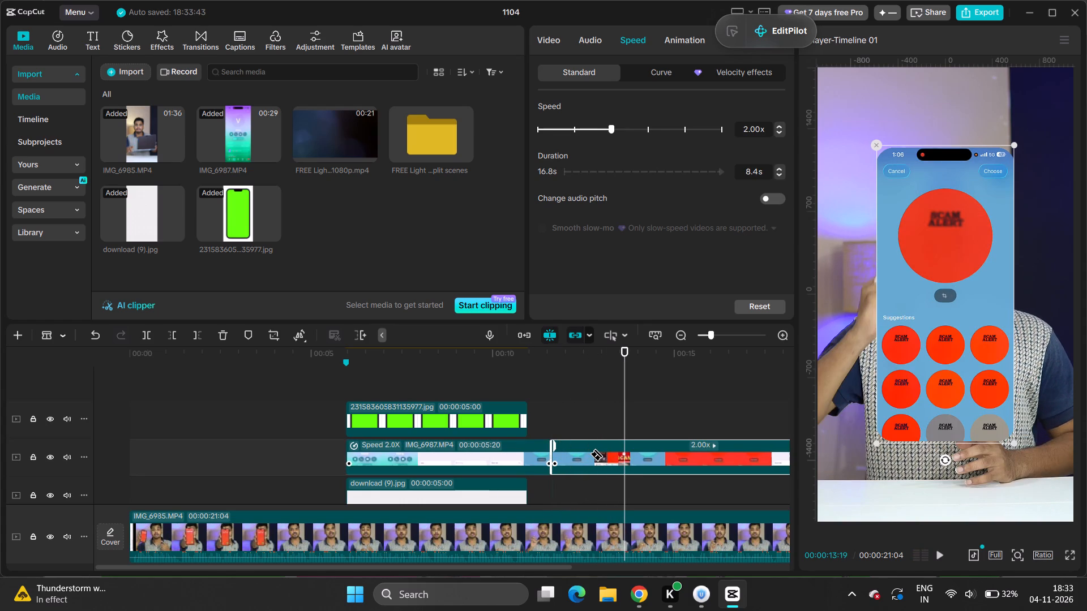
{"action": "key", "text": "Left"}
{"action": "key", "text": "Left"}
{"action": "key", "text": "Left"}
{"action": "key", "text": "Left"}
{"action": "key", "text": "Left"}
{"action": "key", "text": "Left"}
{"action": "key", "text": "Left"}
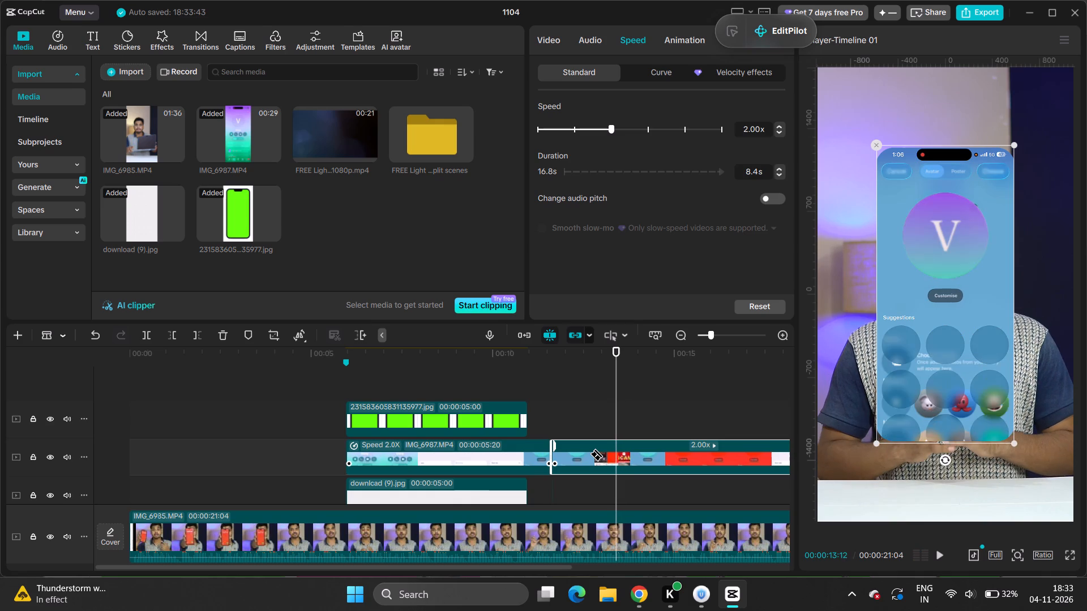
{"action": "key", "text": "Left"}
{"action": "key", "text": "Left"}
{"action": "key", "text": "Left"}
{"action": "key", "text": "Left"}
{"action": "key", "text": "Left"}
{"action": "key", "text": "Left"}
{"action": "key", "text": "Left"}
{"action": "key", "text": "Left"}
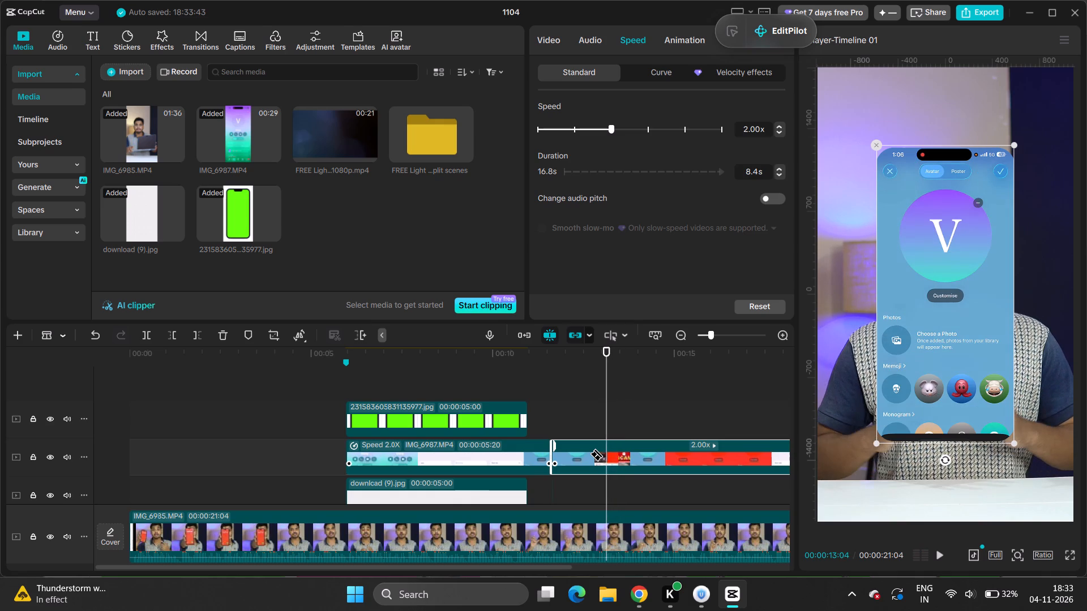
{"action": "key", "text": "Left"}
{"action": "key", "text": "Left"}
{"action": "key", "text": "Left"}
{"action": "key", "text": "Left"}
{"action": "key", "text": "Left"}
{"action": "key", "text": "Left"}
{"action": "key", "text": "Left"}
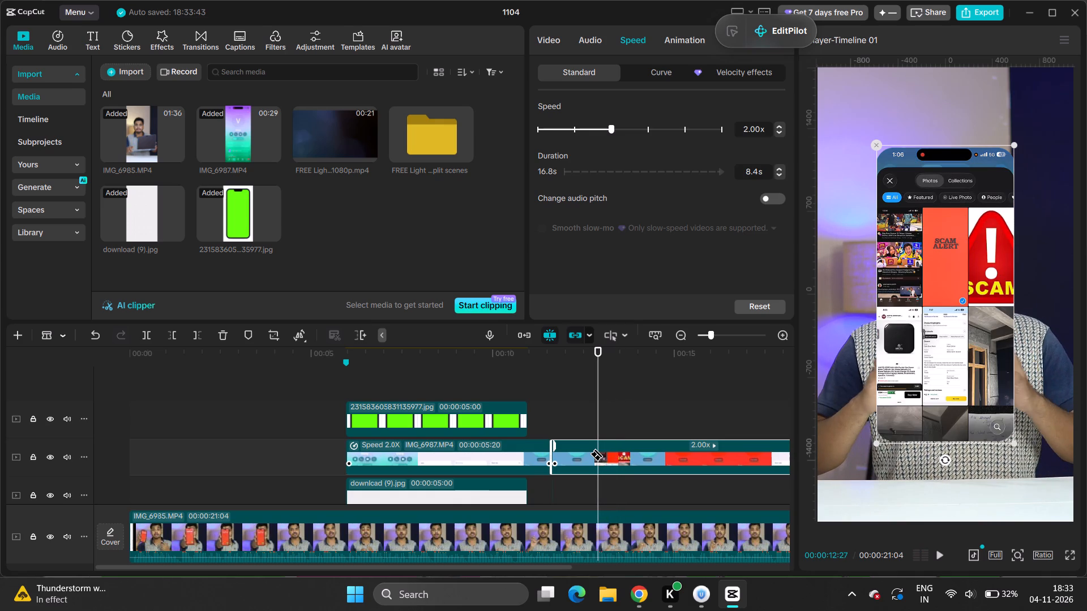
{"action": "key", "text": "Left"}
{"action": "key", "text": "Left"}
{"action": "key", "text": "Left"}
{"action": "key", "text": "Left"}
{"action": "key", "text": "Left"}
{"action": "key", "text": "Left"}
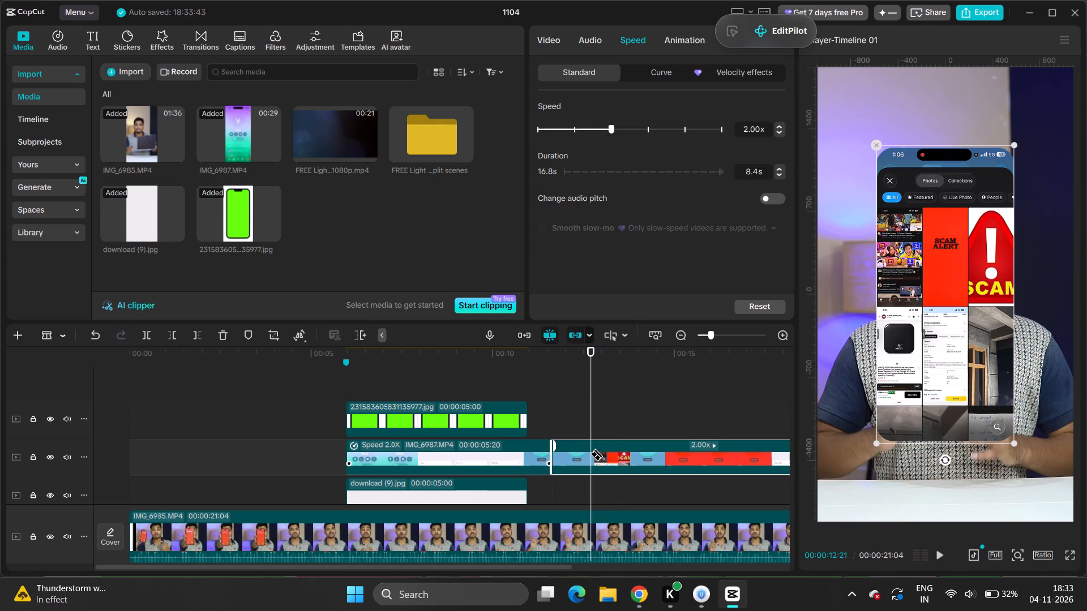
{"action": "key", "text": "Left"}
{"action": "key", "text": "Left"}
{"action": "key", "text": "Left"}
{"action": "key", "text": "Left"}
{"action": "key", "text": "Left"}
{"action": "key", "text": "Left"}
{"action": "key", "text": "Left"}
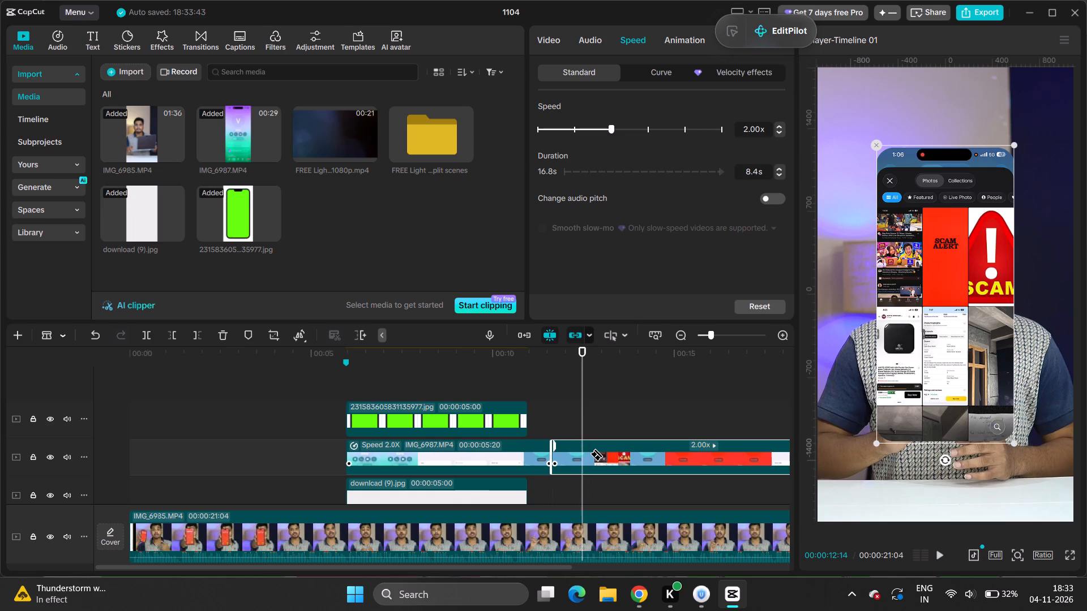
{"action": "key", "text": "Left"}
{"action": "key", "text": "Left"}
{"action": "key", "text": "Left"}
{"action": "key", "text": "Left"}
{"action": "key", "text": "Left"}
{"action": "key", "text": "Left"}
{"action": "key", "text": "Right"}
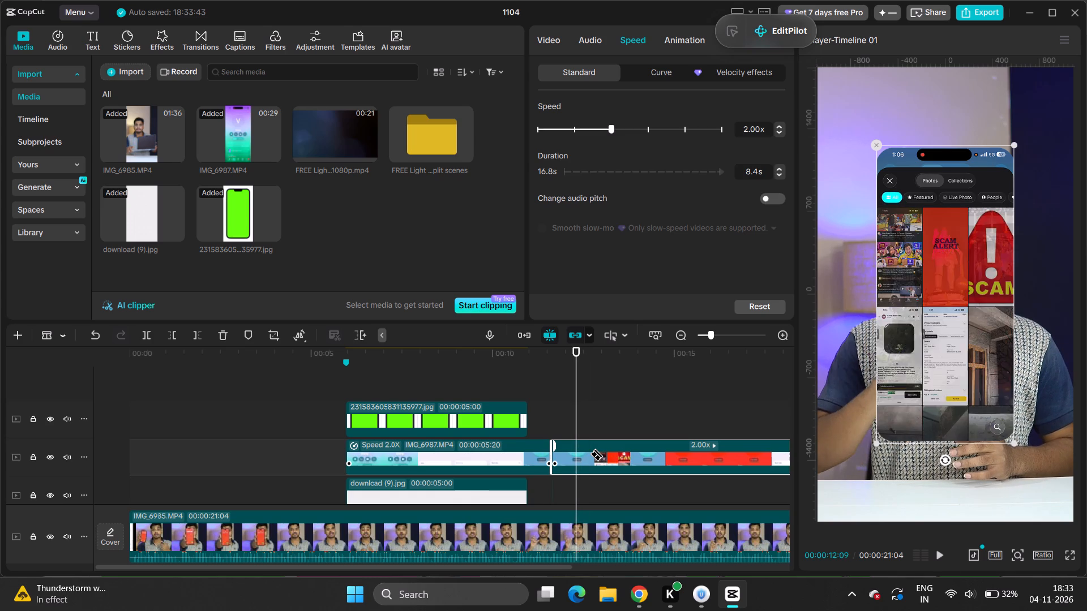
{"action": "key", "text": "Right"}
{"action": "key", "text": "Right"}
{"action": "key", "text": "Right"}
{"action": "key", "text": "Right"}
{"action": "key", "text": "Right"}
{"action": "key", "text": "Right"}
{"action": "key", "text": "Right"}
{"action": "key", "text": "Right"}
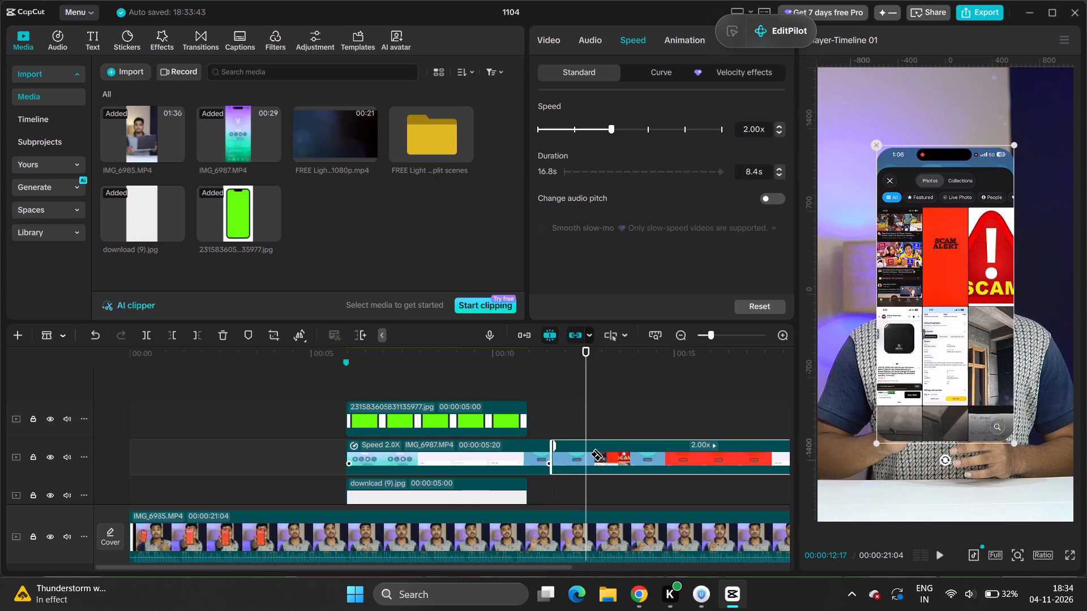
{"action": "left_click", "coordinate": [587, 454]}
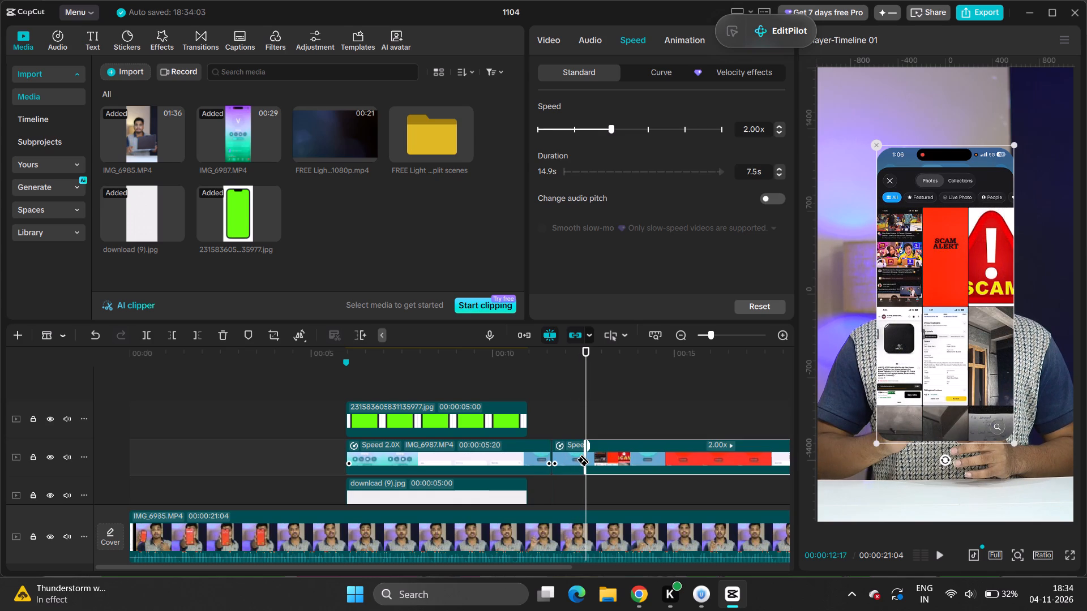
Delete the short IMG_6987 segment between the two cuts and move the remaining clip back to close the gap.
{"action": "key", "text": "v"}
{"action": "left_click", "coordinate": [572, 451]}
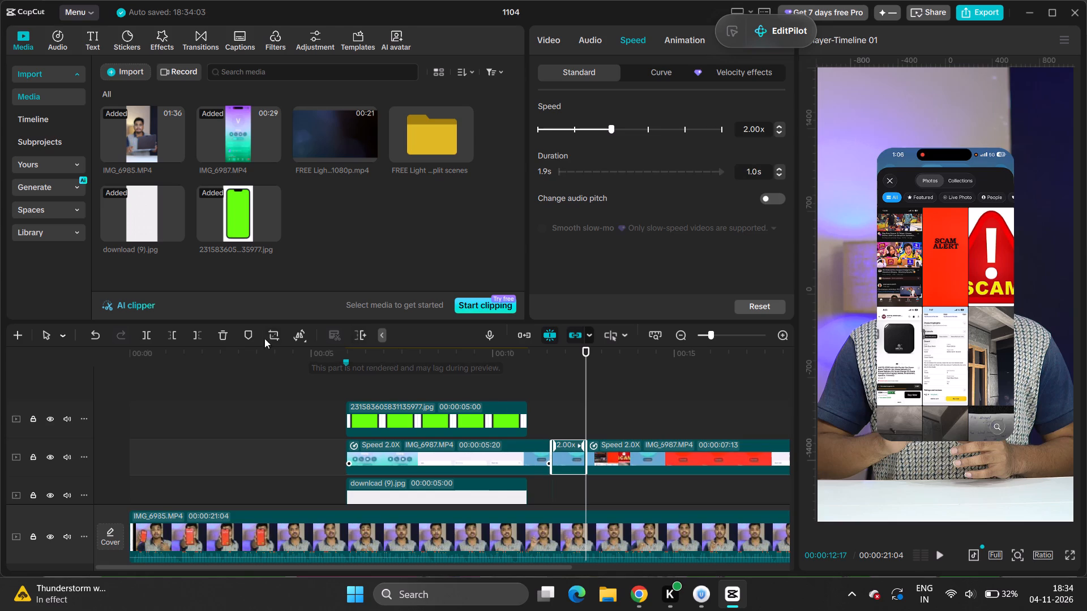
{"action": "left_click", "coordinate": [224, 332]}
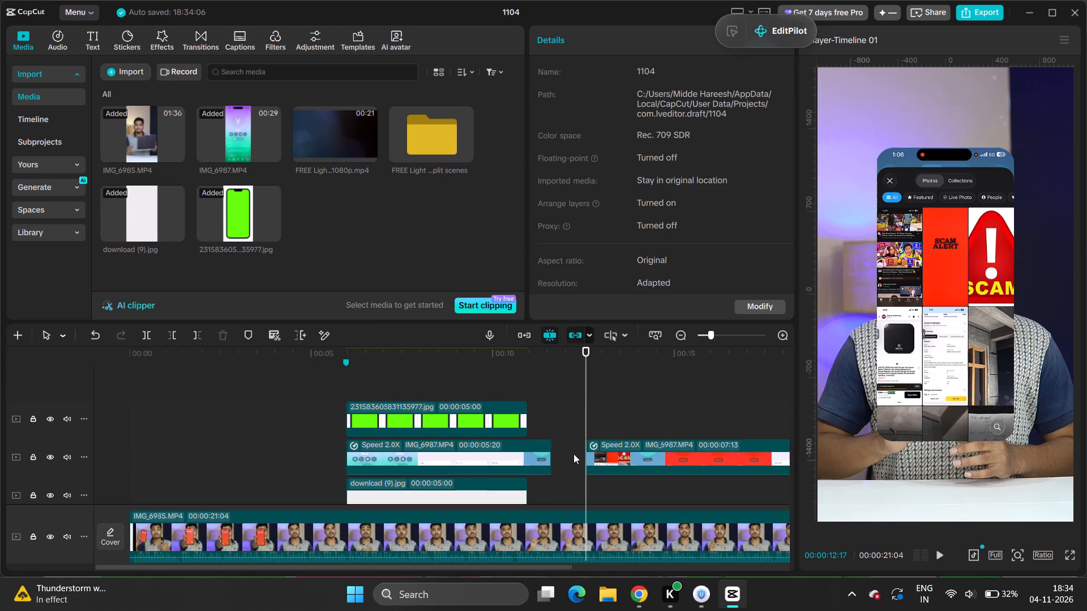
{"action": "left_click_drag", "start_coordinate": [666, 464], "coordinate": [634, 460]}
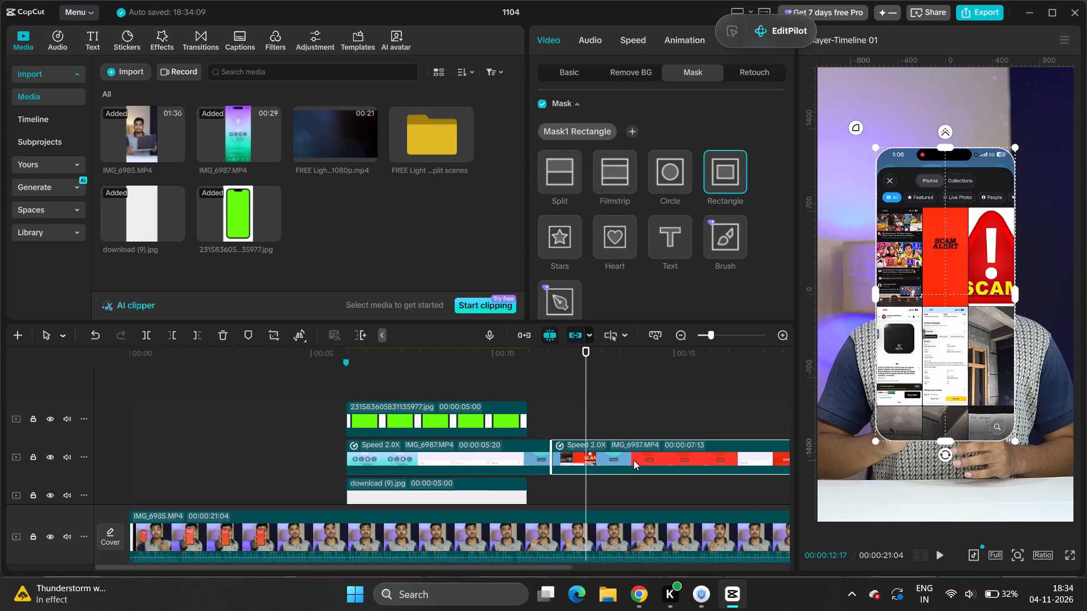
Play the IMG_6987 recording across the new join and on through the SCAM ALERT avatar, poster and contact editing screens.
{"action": "left_click_drag", "start_coordinate": [584, 418], "coordinate": [528, 419]}
{"action": "key", "text": "space"}
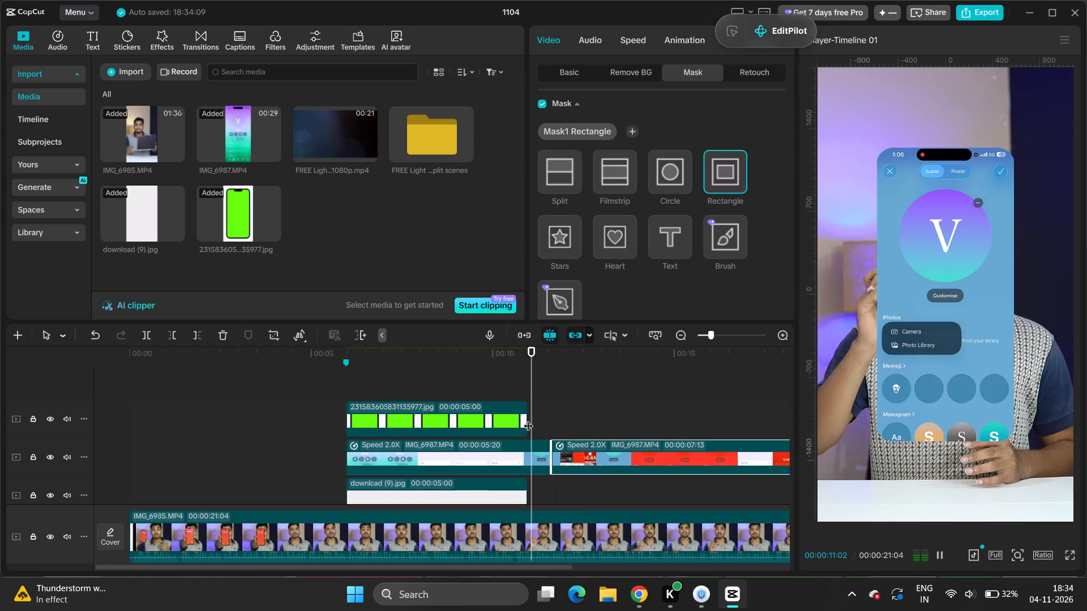
{"action": "key", "text": "space"}
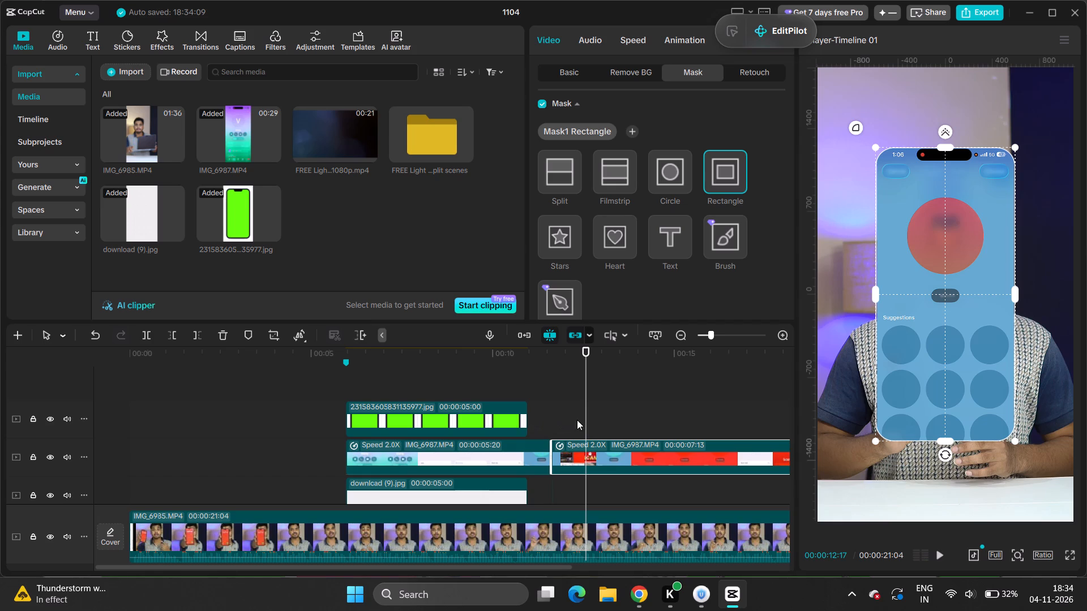
{"action": "key", "text": "space"}
{"action": "key", "text": "space"}
{"action": "key", "text": "space"}
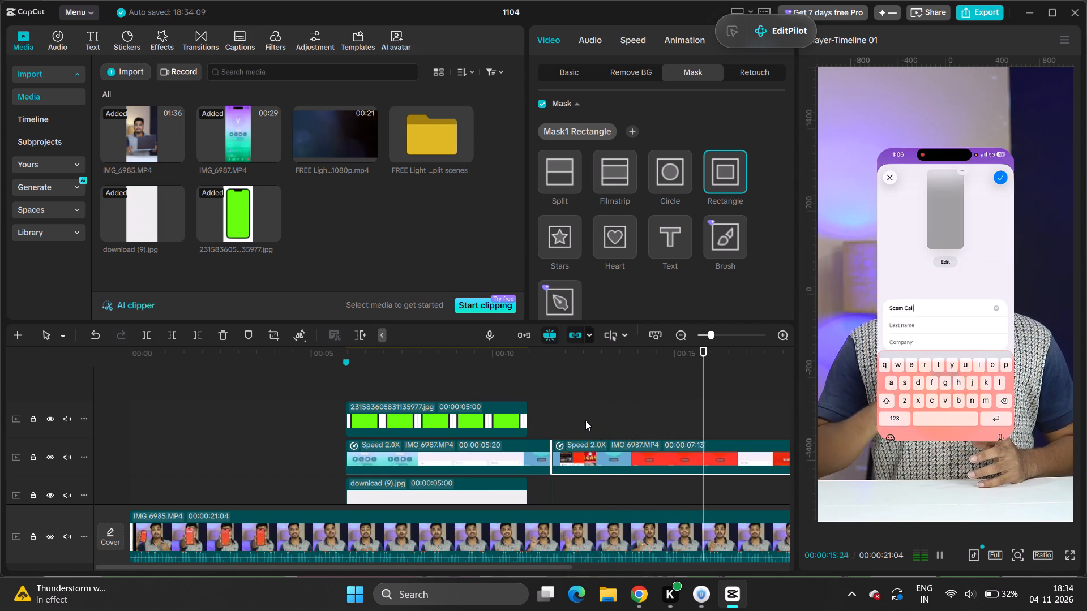
{"action": "key", "text": "space"}
{"action": "key", "text": "space"}
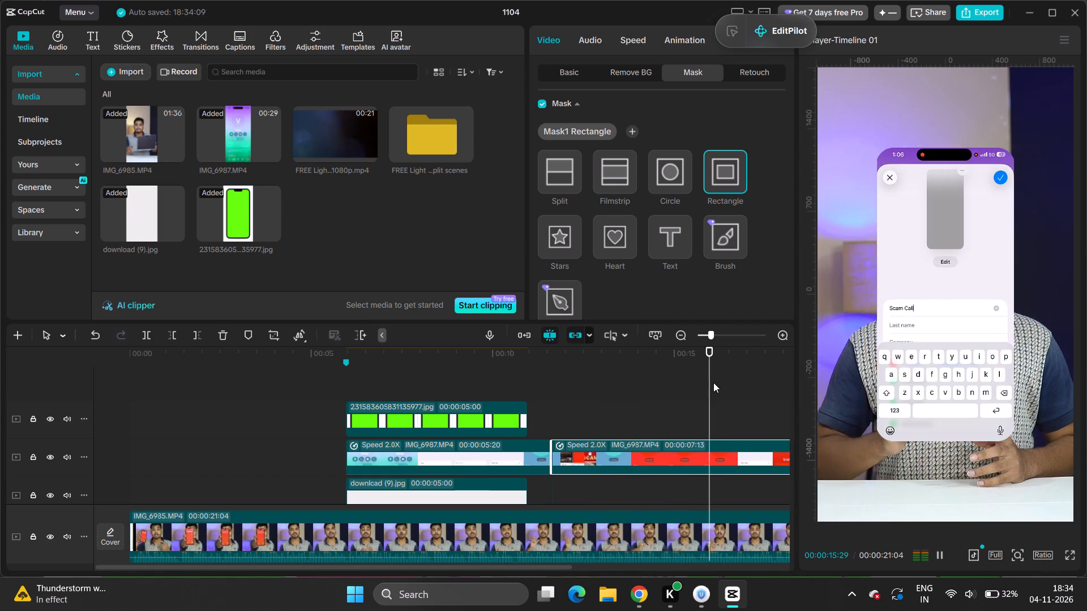
{"action": "key", "text": "space"}
{"action": "key", "text": "space"}
{"action": "key", "text": "space"}
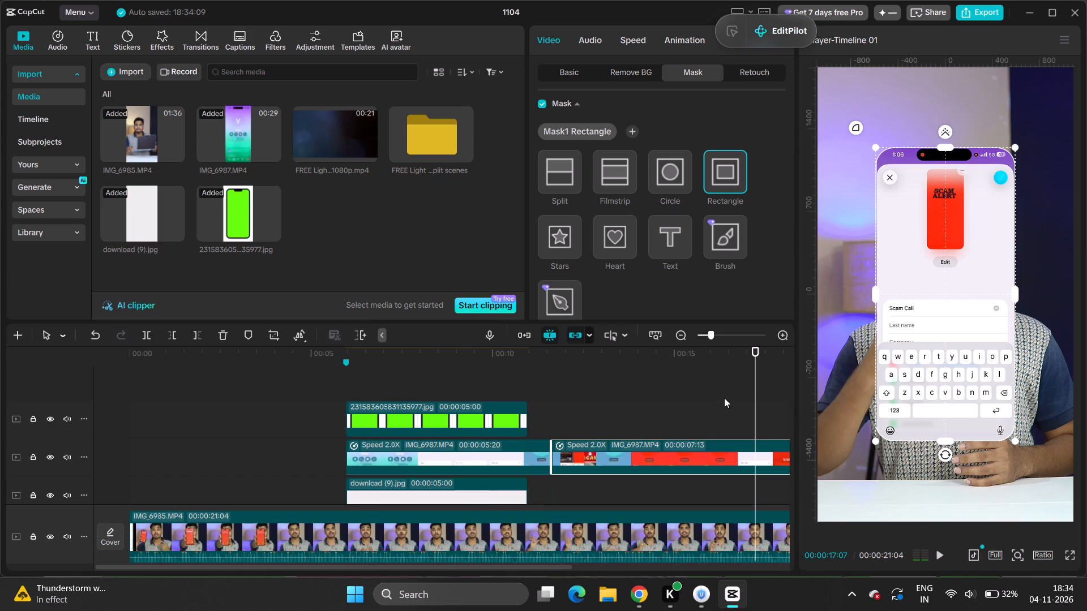
{"action": "left_click_drag", "start_coordinate": [756, 402], "coordinate": [600, 429]}
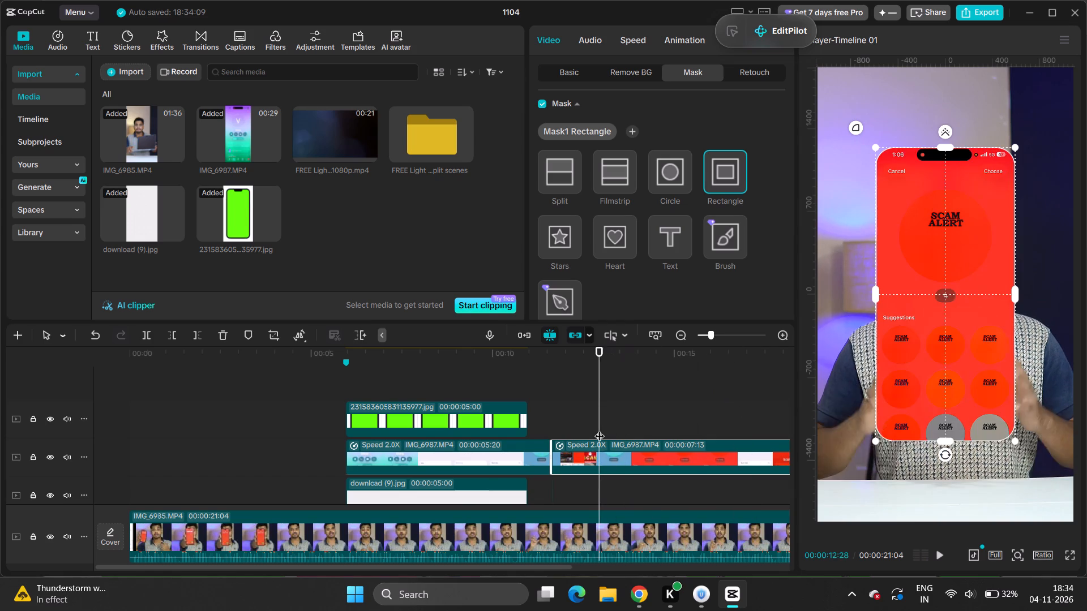
{"action": "key", "text": "space"}
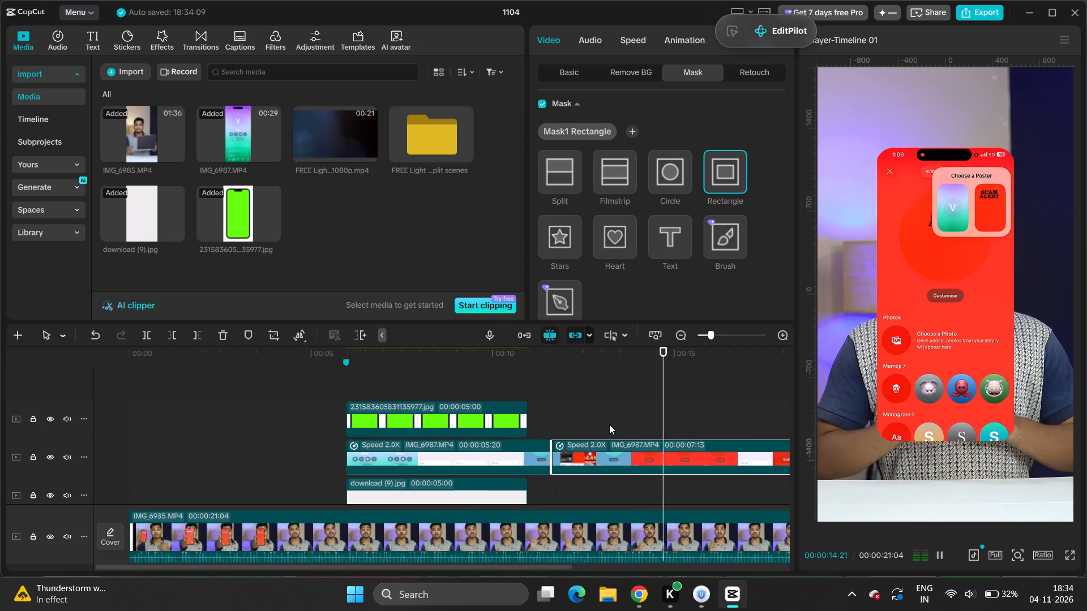
{"action": "key", "text": "space"}
{"action": "key", "text": "space"}
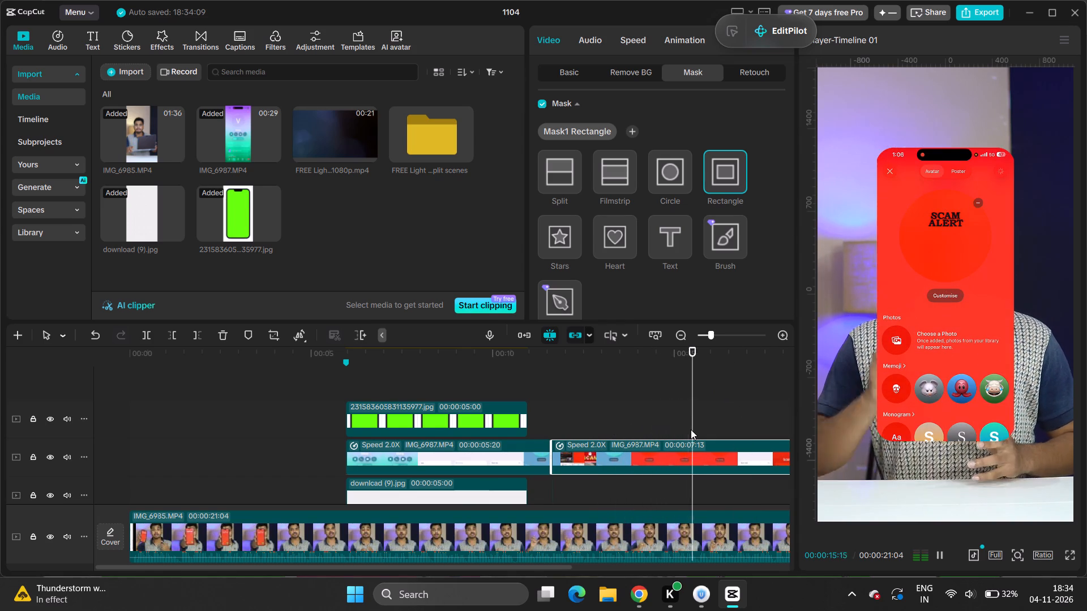
{"action": "scroll", "coordinate": [691, 429], "scroll_direction": "down", "scroll_amount": 2, "text": "alt"}
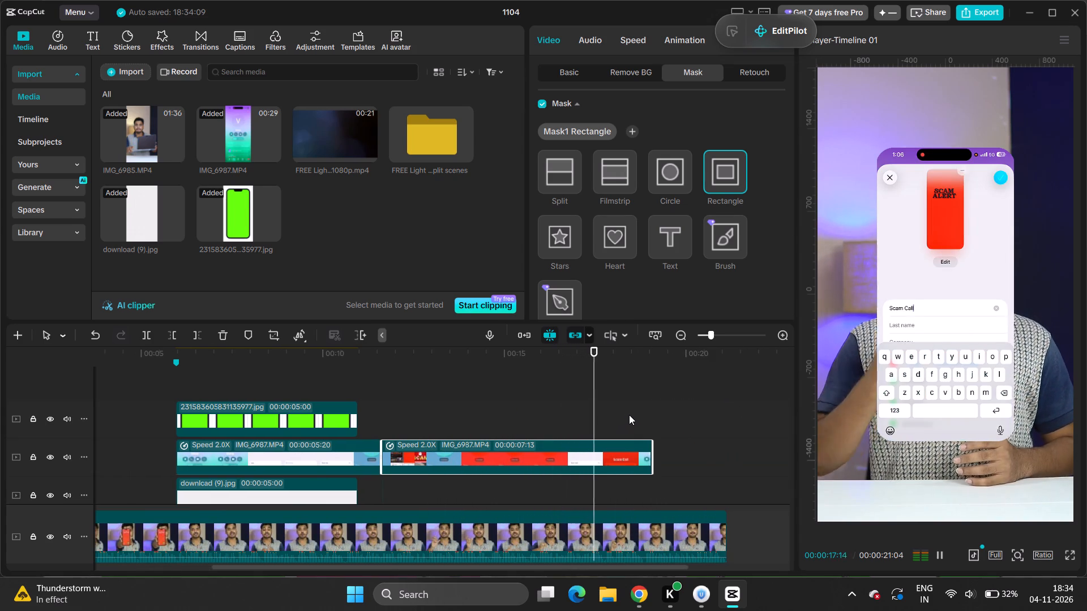
{"action": "key", "text": "space"}
{"action": "left_click_drag", "start_coordinate": [601, 419], "coordinate": [616, 415]}
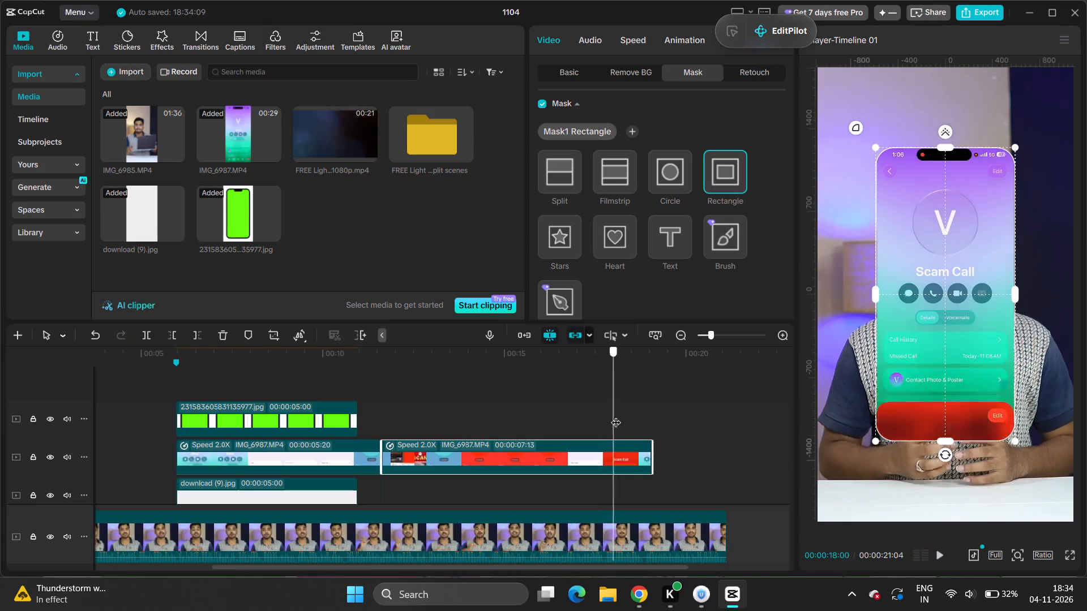
Review the second IMG_6987 clip from the SCAM ALERT photo selection to its end, checking the avatar, poster and Scam Call contact screens.
{"action": "left_click_drag", "start_coordinate": [616, 415], "coordinate": [460, 427]}
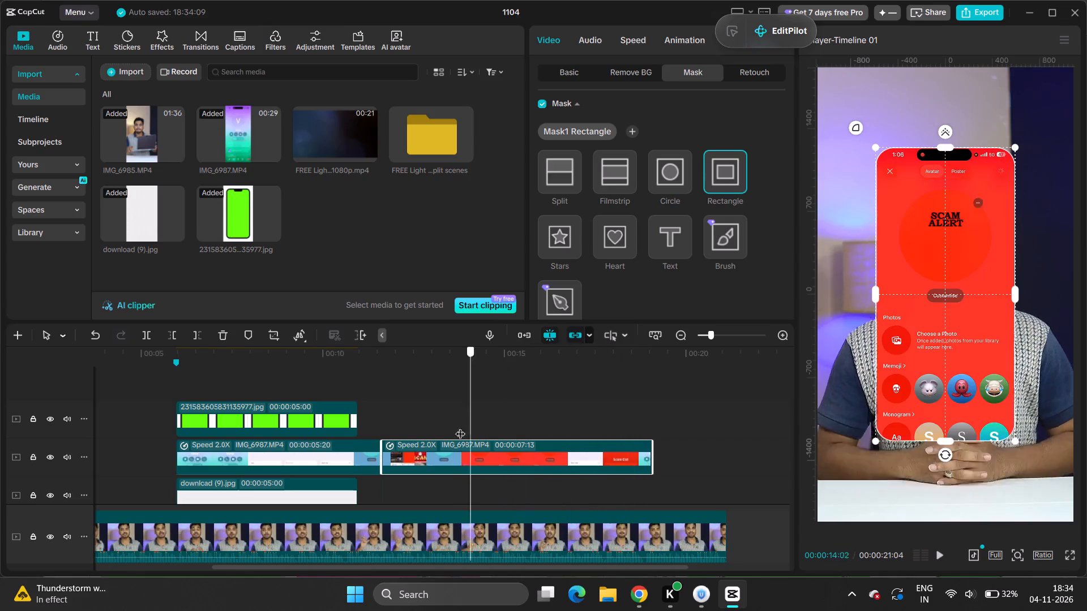
{"action": "left_click_drag", "start_coordinate": [460, 427], "coordinate": [418, 432]}
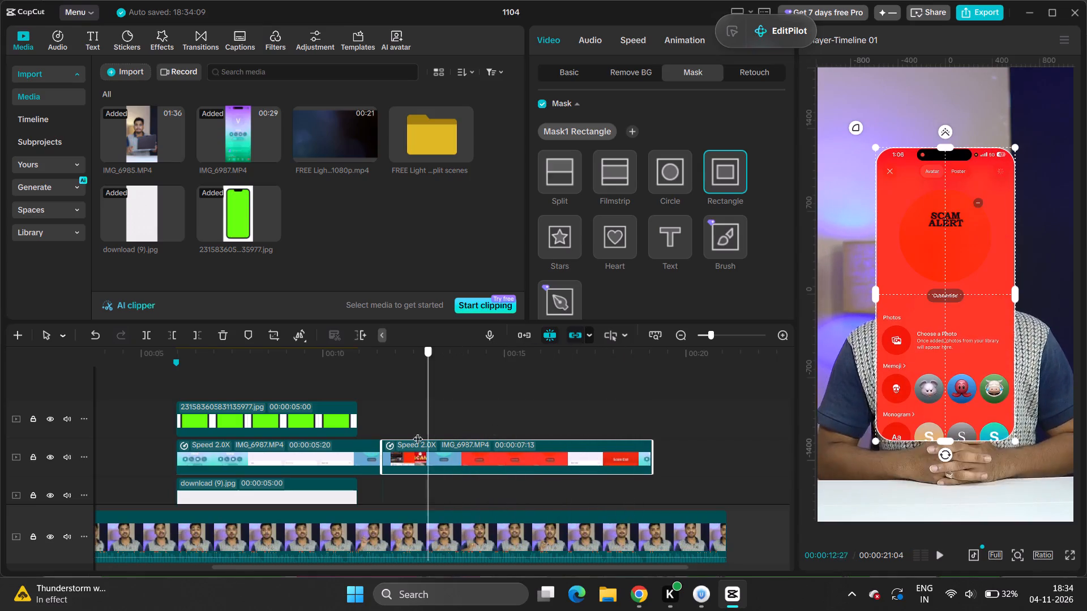
{"action": "left_click_drag", "start_coordinate": [418, 432], "coordinate": [386, 431]}
{"action": "key", "text": "space"}
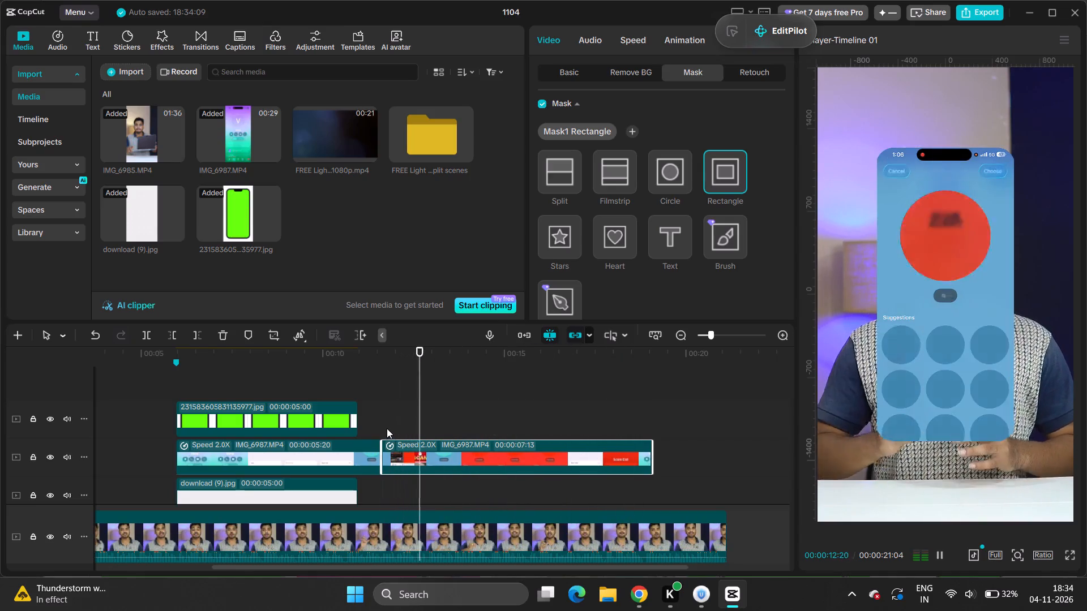
{"action": "key", "text": "space"}
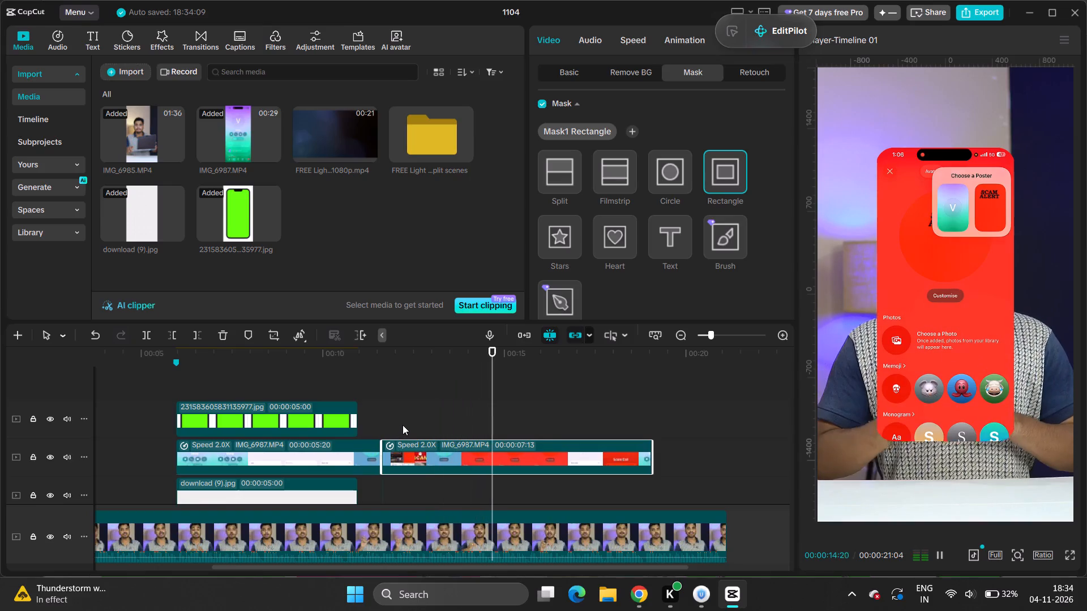
{"action": "key", "text": "space"}
{"action": "key", "text": "space"}
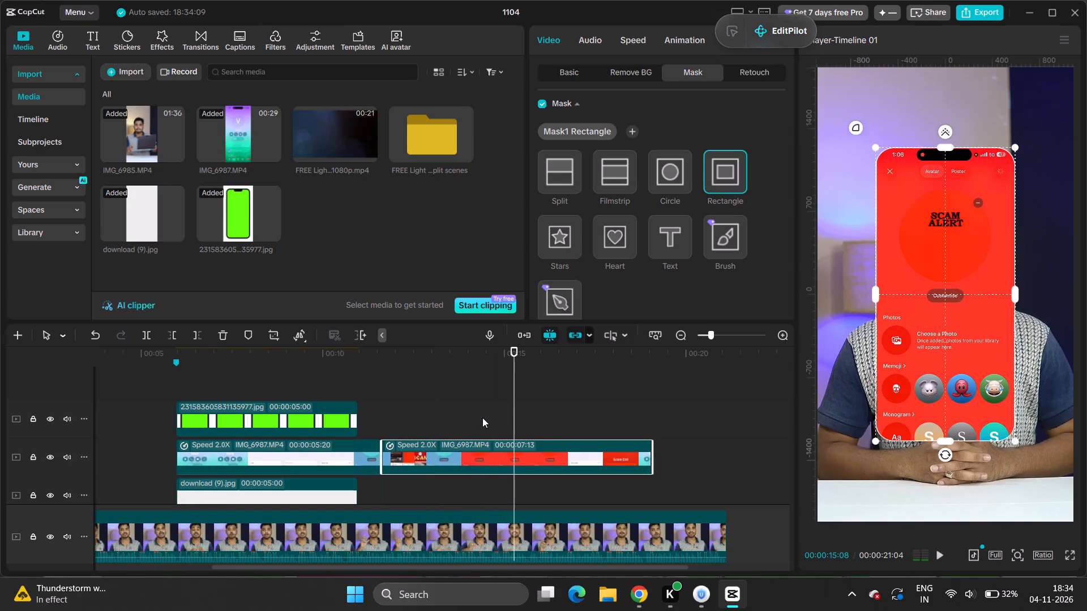
{"action": "key", "text": "space"}
{"action": "key", "text": "space"}
{"action": "left_click_drag", "start_coordinate": [532, 419], "coordinate": [548, 415]}
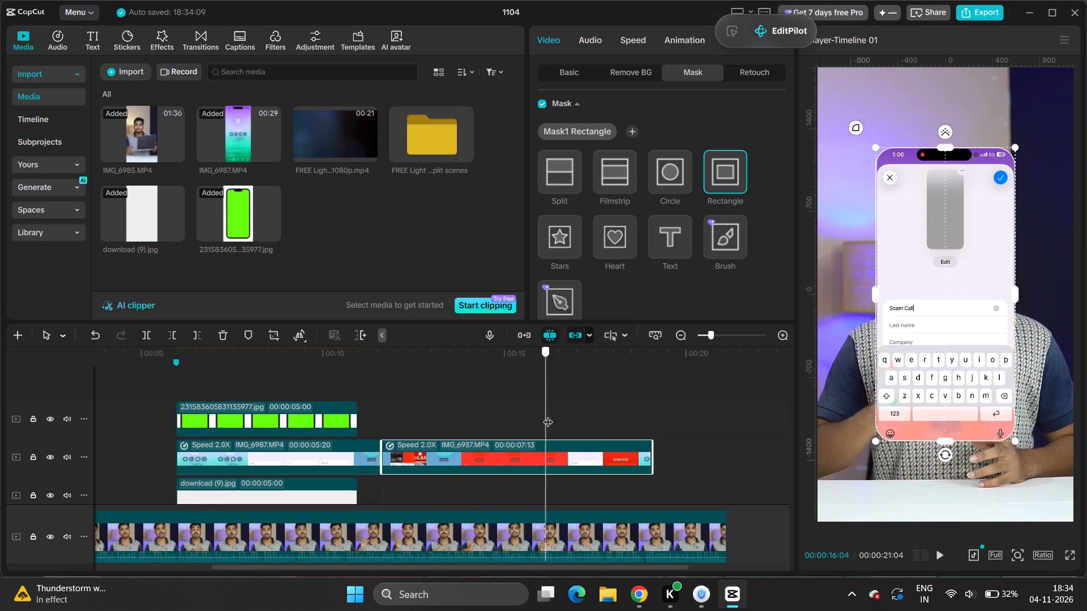
{"action": "left_click_drag", "start_coordinate": [548, 415], "coordinate": [628, 412]}
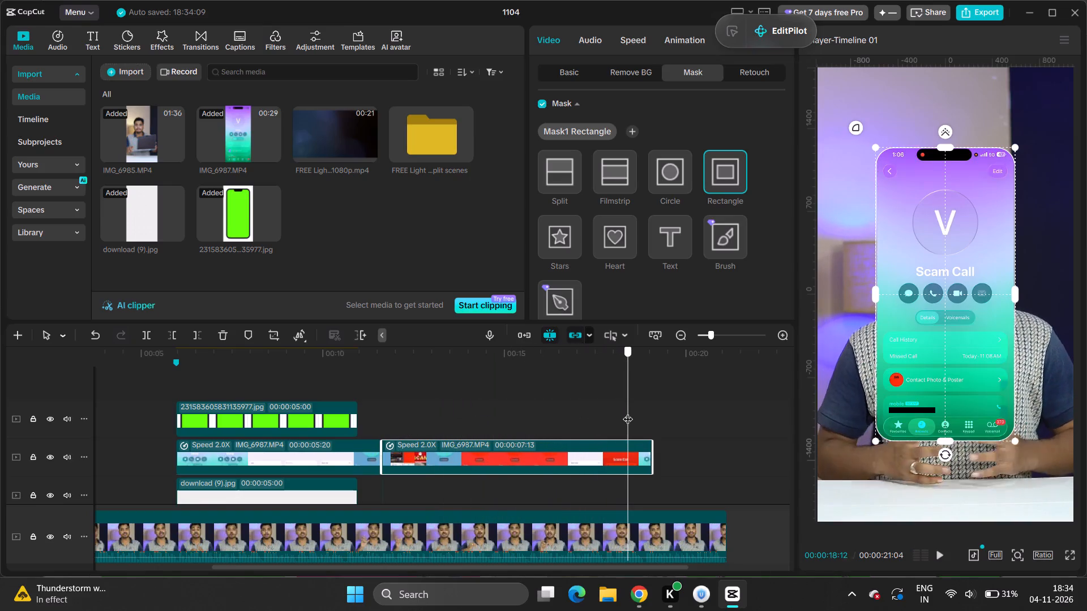
{"action": "left_click_drag", "start_coordinate": [628, 412], "coordinate": [597, 418]}
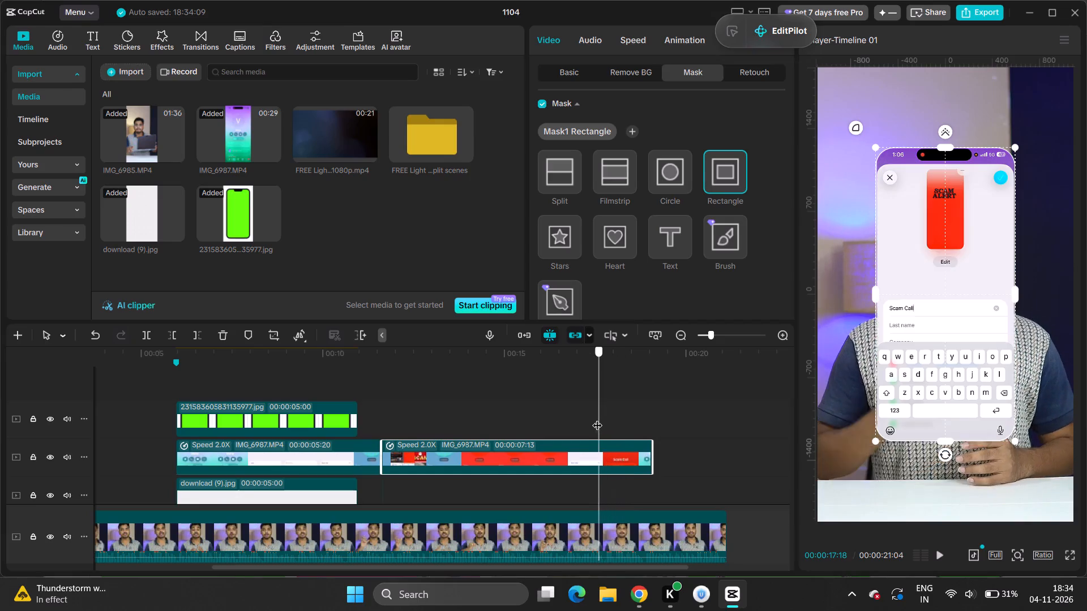
{"action": "left_click_drag", "start_coordinate": [597, 418], "coordinate": [602, 413]}
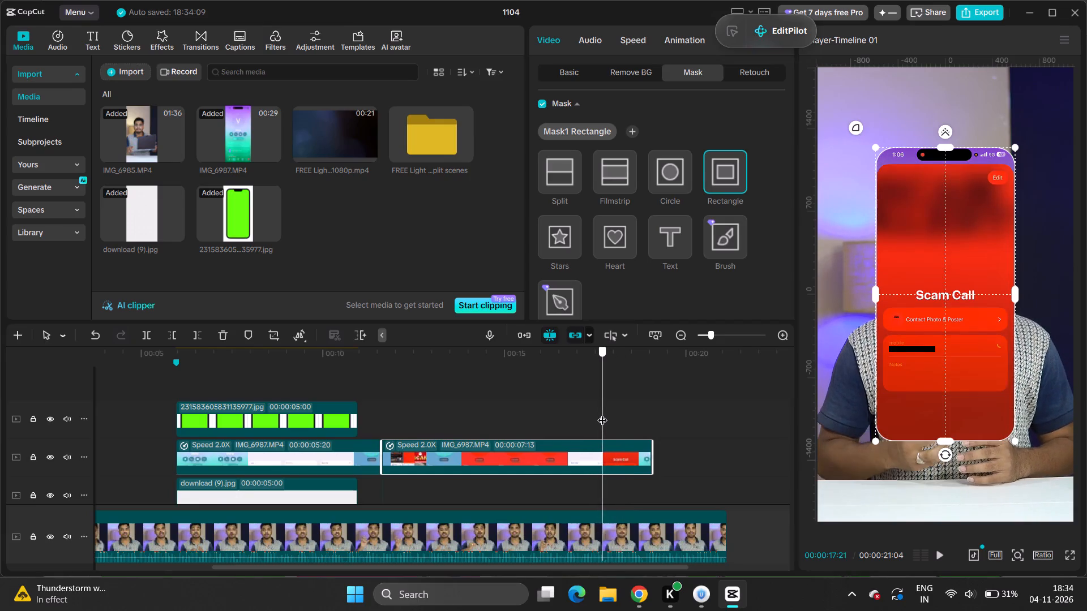
{"action": "left_click_drag", "start_coordinate": [602, 413], "coordinate": [620, 410]}
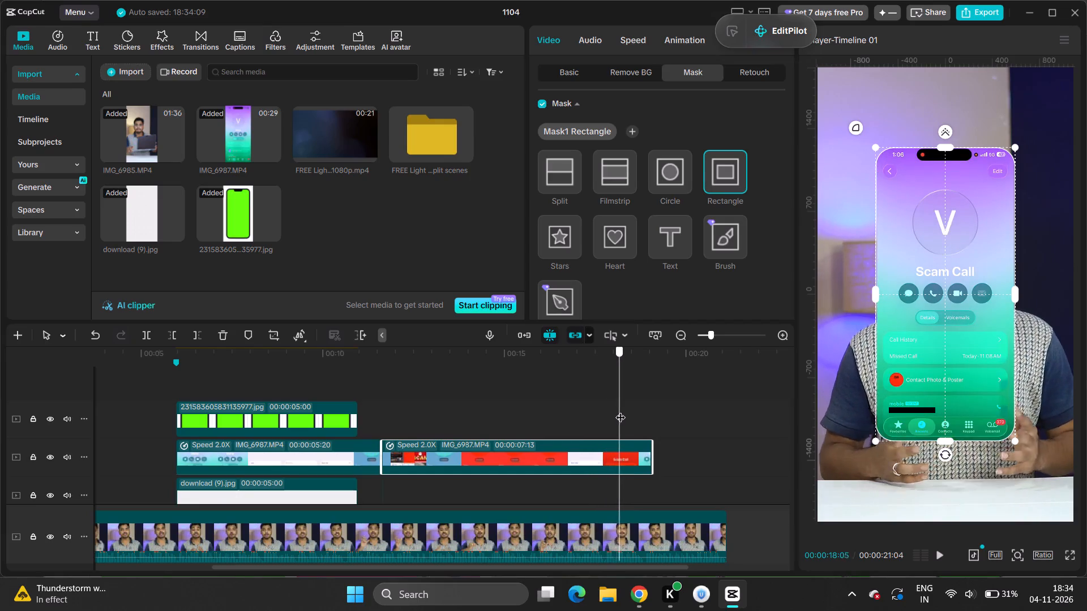
{"action": "left_click_drag", "start_coordinate": [620, 410], "coordinate": [651, 410]}
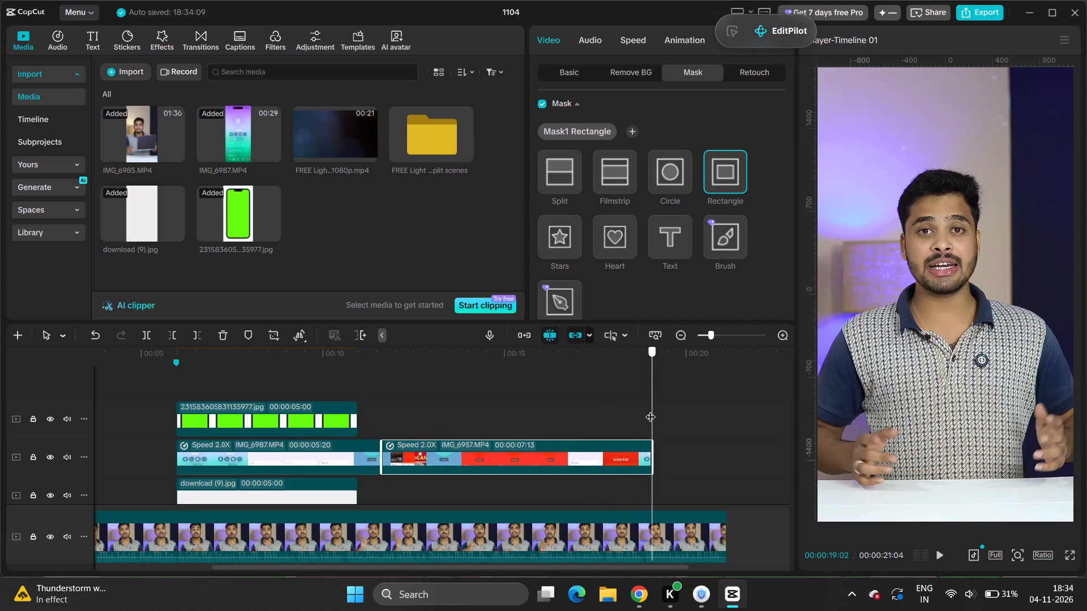
Replay the second IMG_6987 clip from the photo selection to the Choose a Poster popup to find where to cut.
{"action": "left_click_drag", "start_coordinate": [651, 410], "coordinate": [394, 339]}
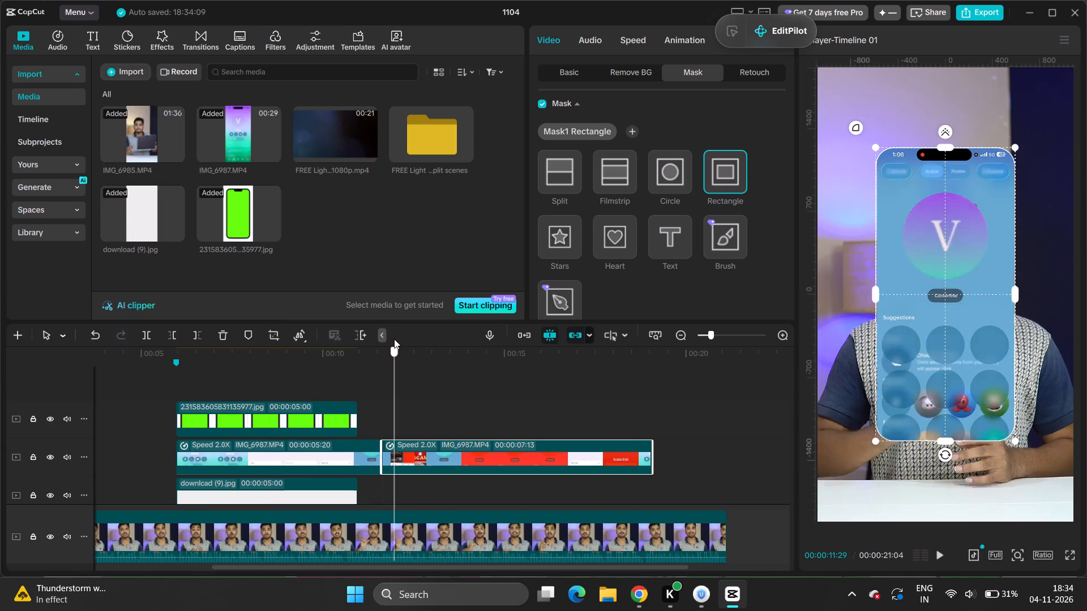
{"action": "left_click_drag", "start_coordinate": [394, 339], "coordinate": [391, 339]}
{"action": "key", "text": "space"}
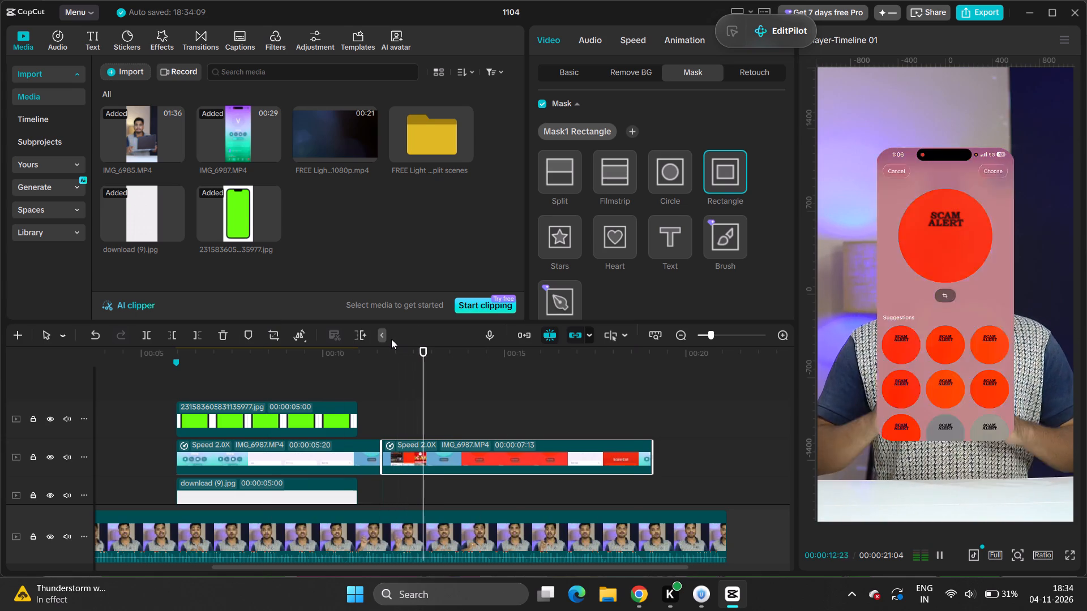
{"action": "key", "text": "space"}
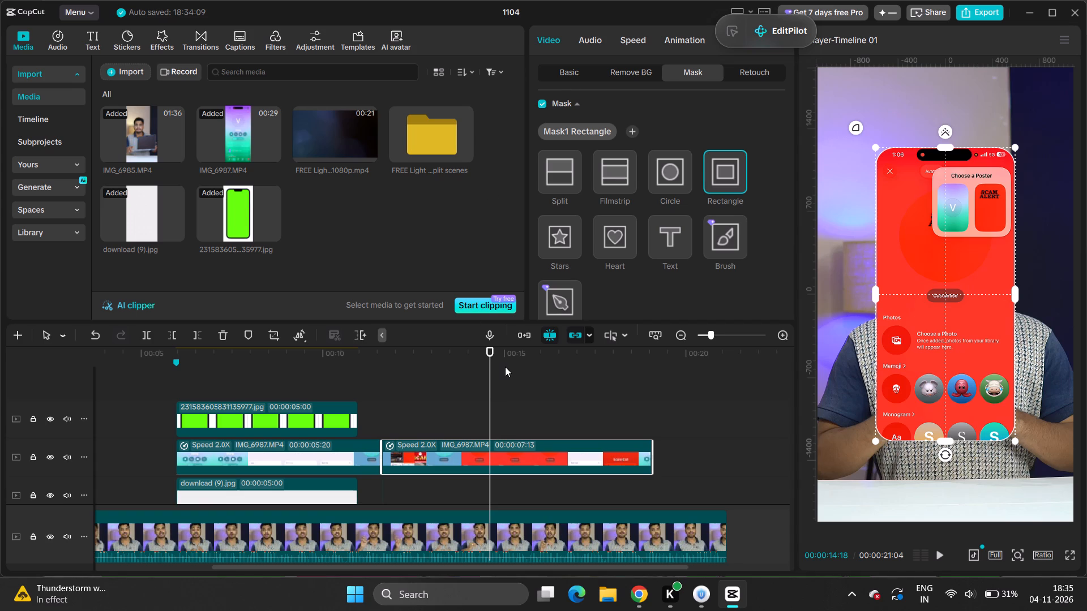
{"action": "key", "text": "space"}
{"action": "key", "text": "space"}
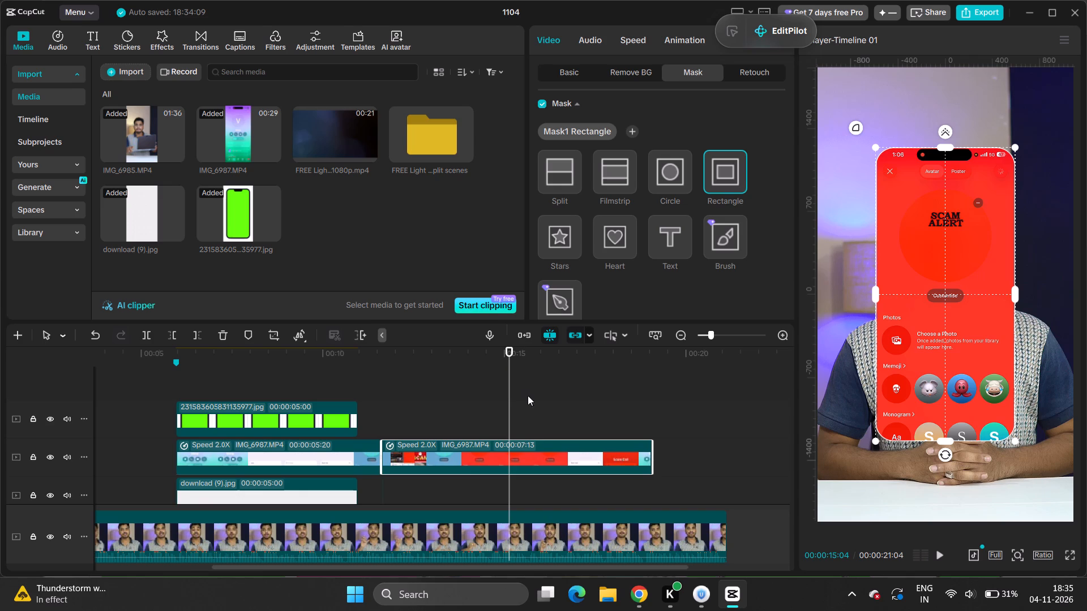
{"action": "left_click_drag", "start_coordinate": [511, 399], "coordinate": [432, 421]}
{"action": "key", "text": "space"}
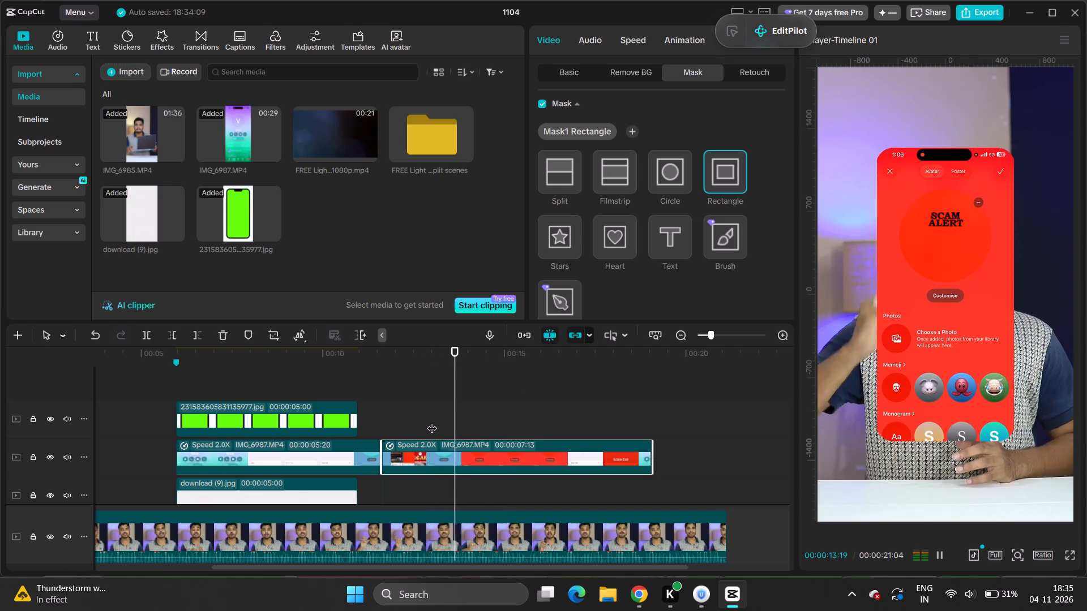
{"action": "key", "text": "space"}
{"action": "left_click_drag", "start_coordinate": [489, 411], "coordinate": [459, 418]}
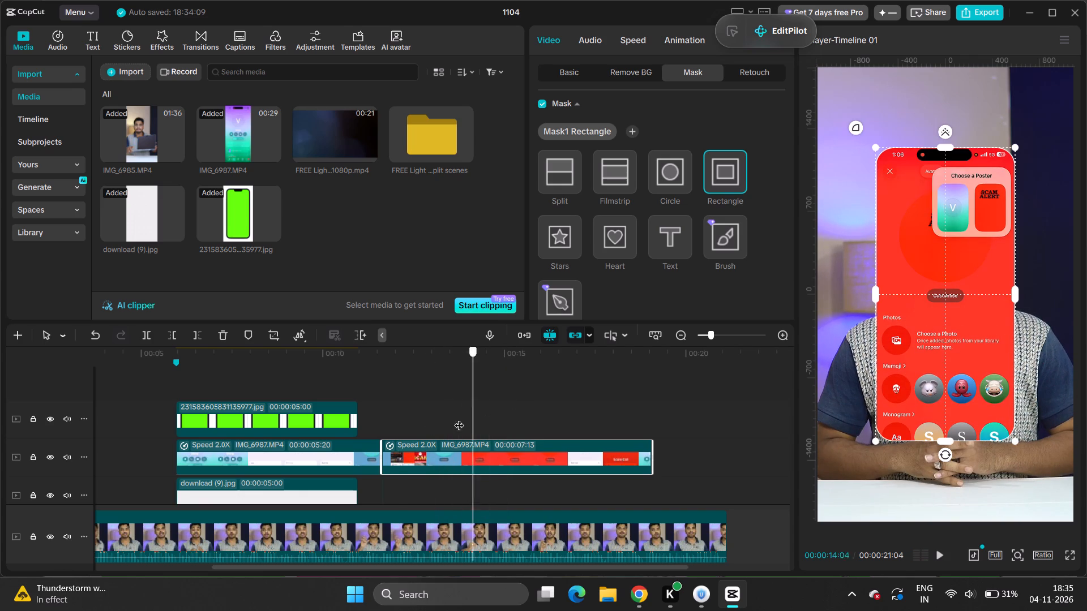
{"action": "left_click_drag", "start_coordinate": [459, 418], "coordinate": [397, 430]}
{"action": "key", "text": "space"}
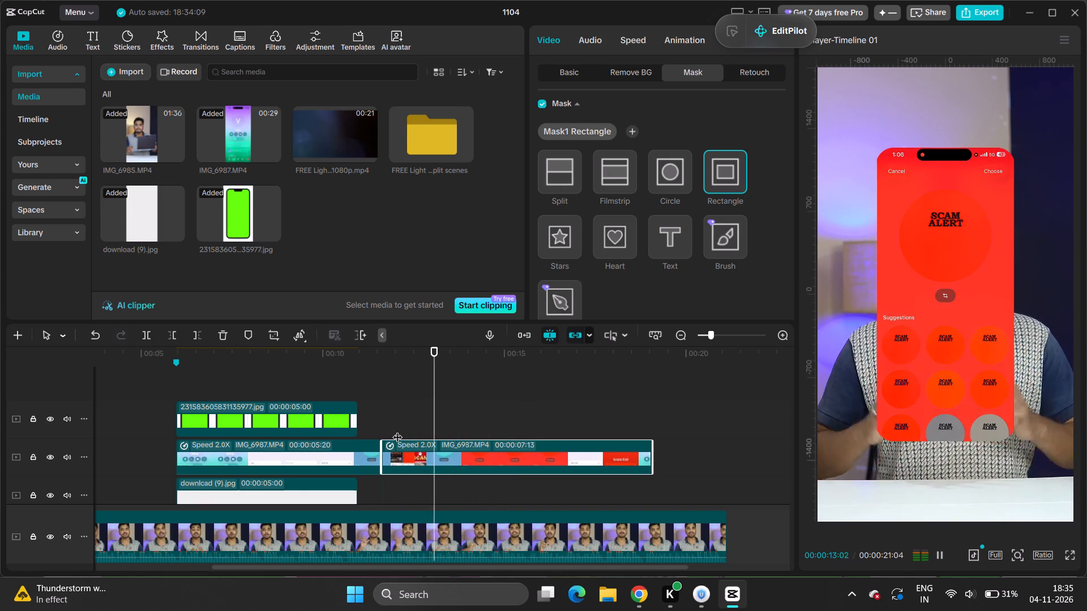
{"action": "key", "text": "space"}
{"action": "key", "text": "space"}
{"action": "key", "text": "space"}
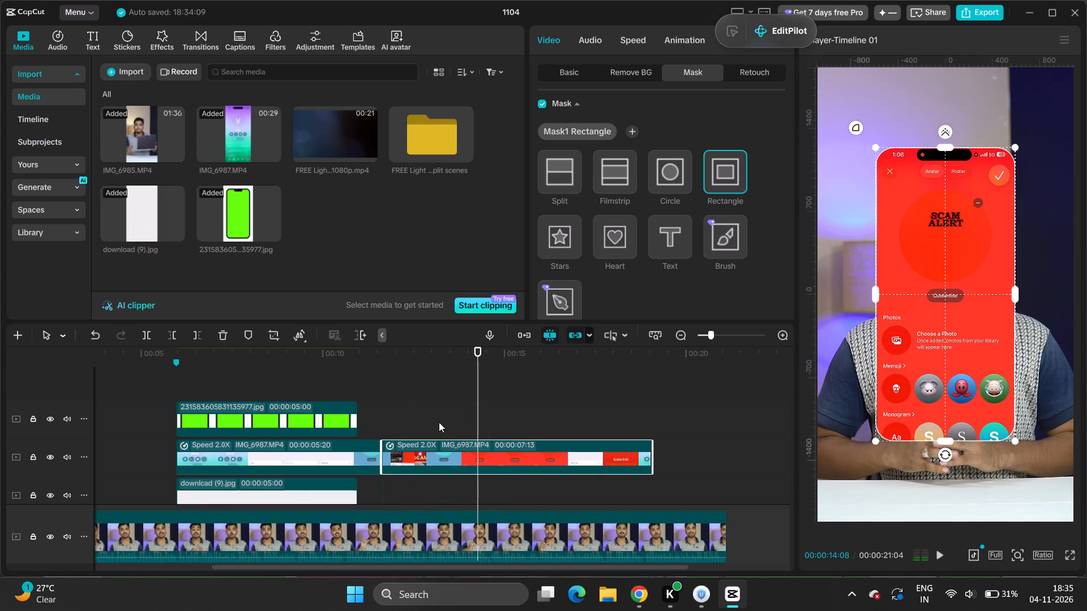
Split the second IMG_6987 clip at 00:00:13:18, on the red SCAM ALERT avatar screen before the Choose a Poster popup.
{"action": "left_click_drag", "start_coordinate": [478, 411], "coordinate": [406, 430]}
{"action": "key", "text": "space"}
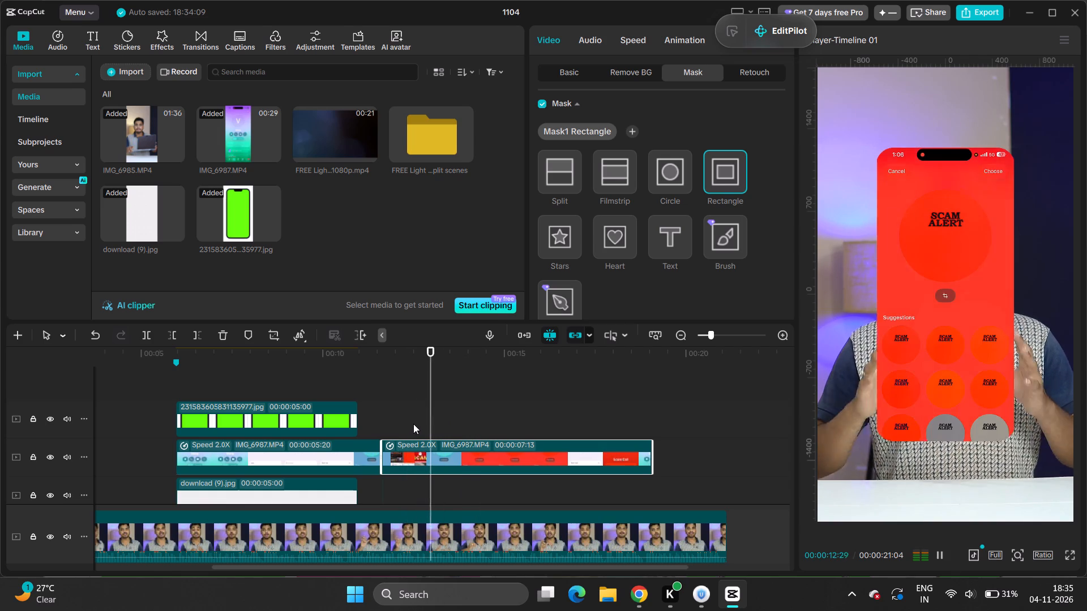
{"action": "key", "text": "space"}
{"action": "key", "text": "c"}
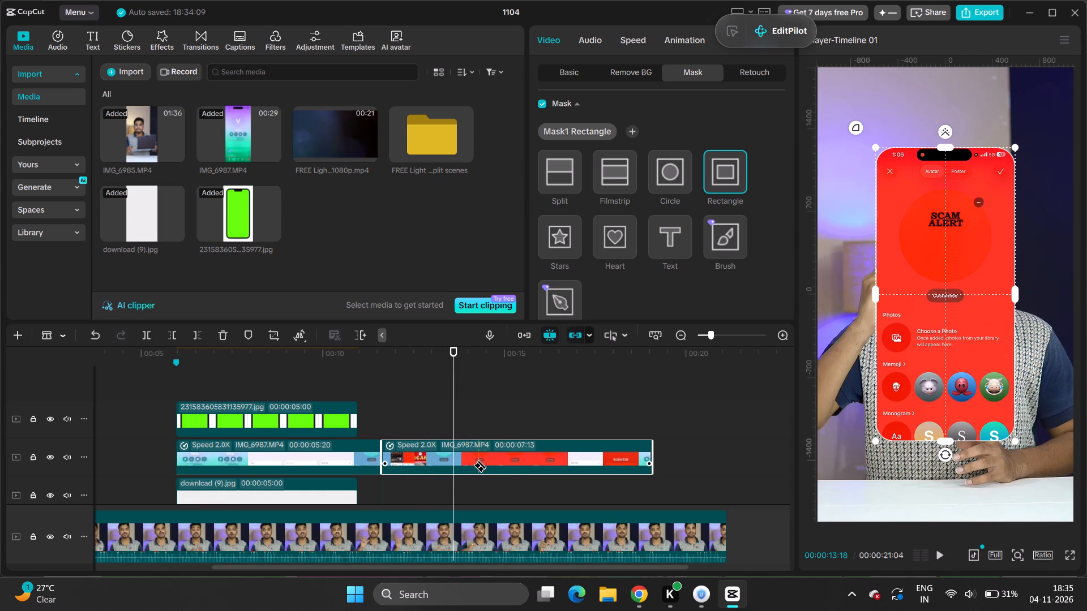
{"action": "left_click", "coordinate": [456, 464]}
{"action": "key", "text": "space"}
{"action": "key", "text": "v"}
{"action": "key", "text": "space"}
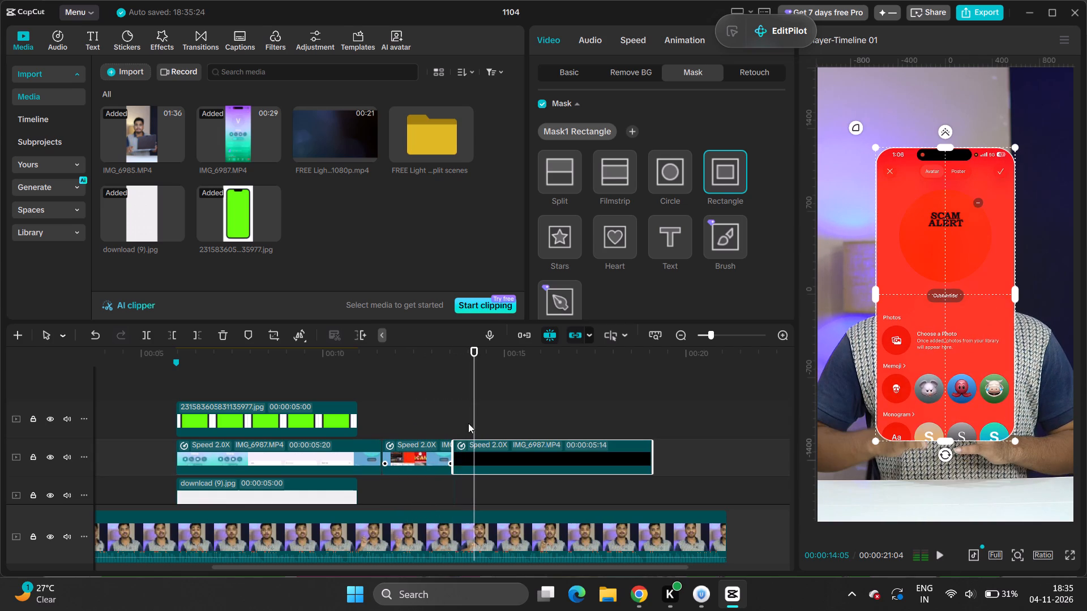
Split the last IMG_6987 clip at 00:00:17:16, on the contact editing screen just before the red Scam Call contact page.
{"action": "left_click_drag", "start_coordinate": [476, 418], "coordinate": [540, 407]}
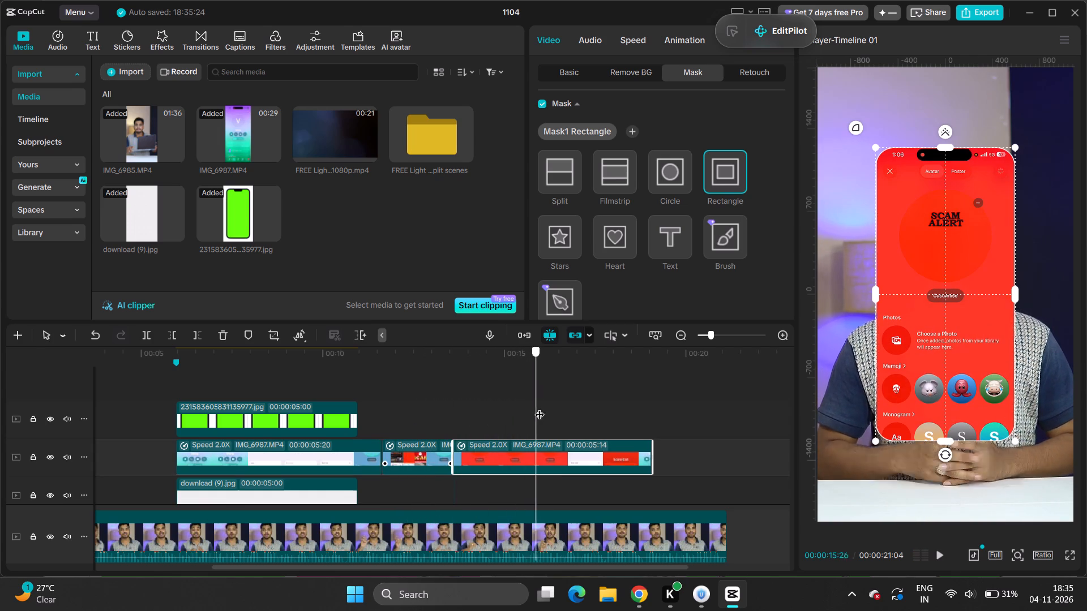
{"action": "left_click_drag", "start_coordinate": [540, 407], "coordinate": [584, 403]}
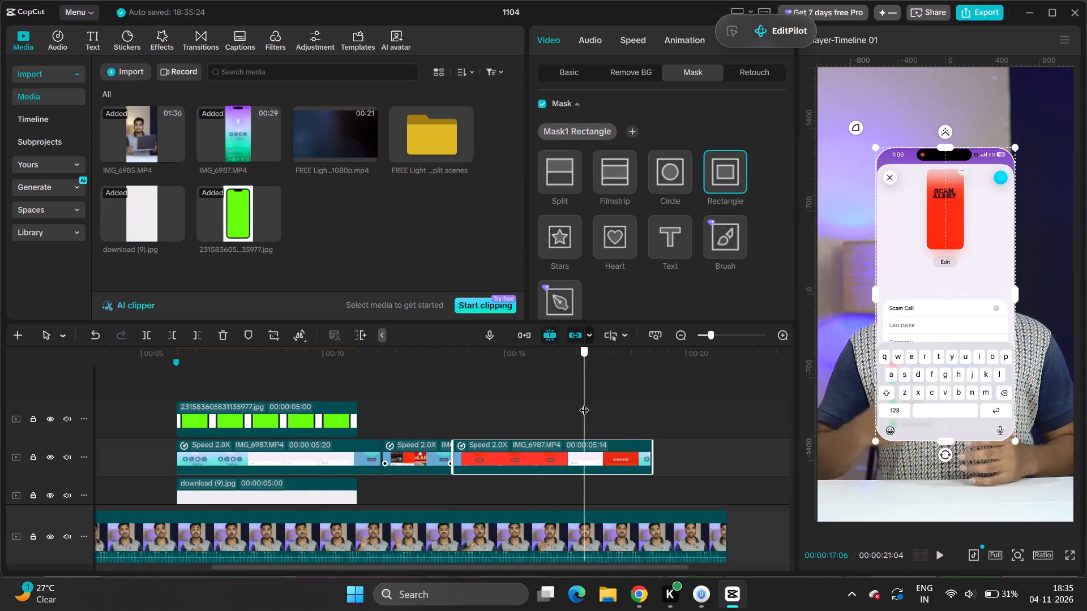
{"action": "left_click_drag", "start_coordinate": [584, 403], "coordinate": [602, 410]}
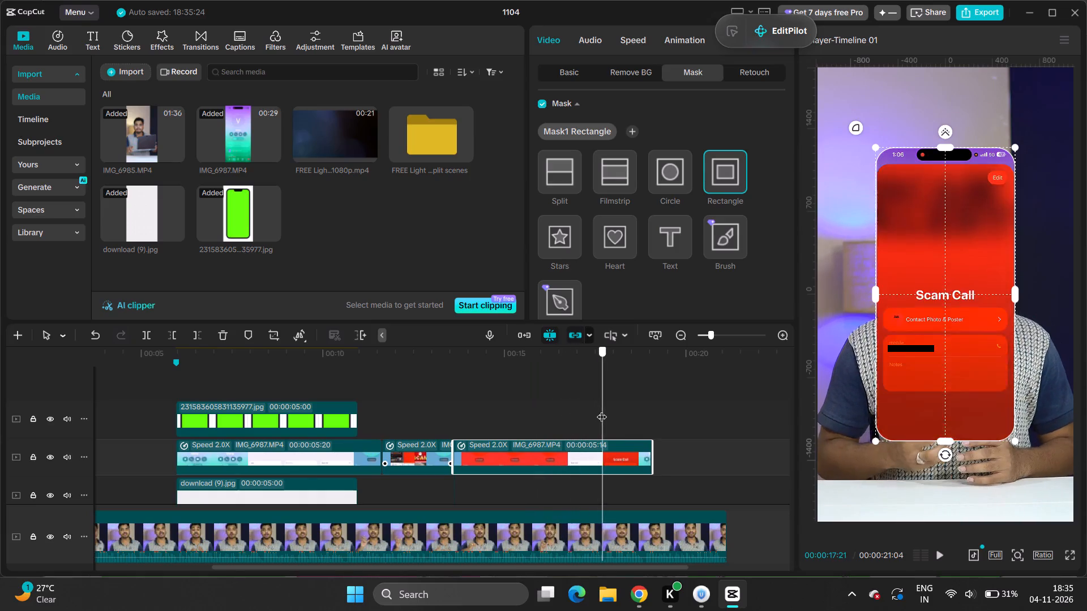
{"action": "left_click_drag", "start_coordinate": [602, 410], "coordinate": [600, 411]}
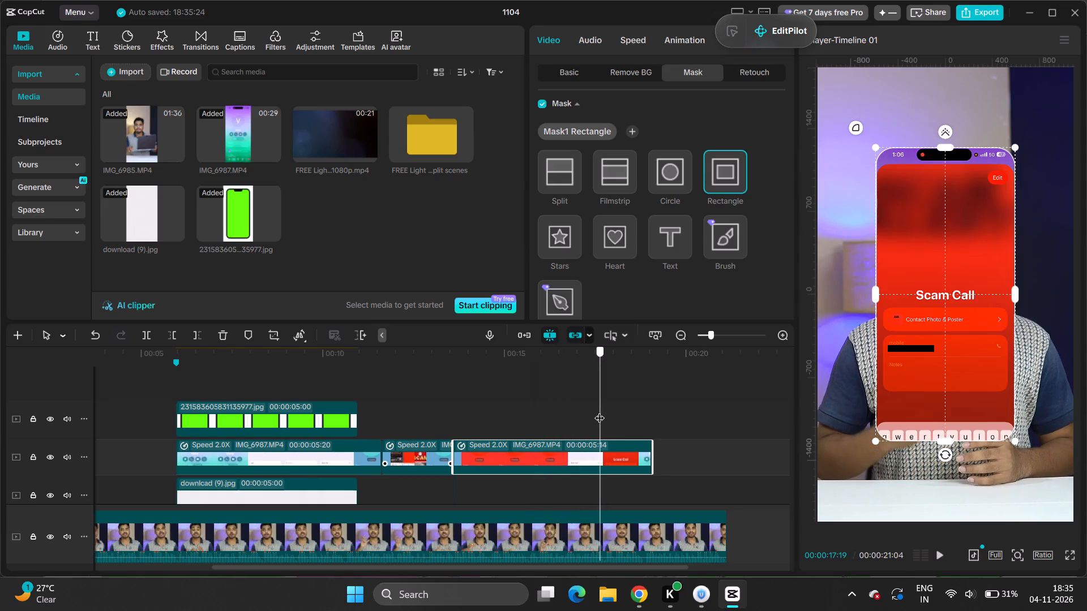
{"action": "left_click_drag", "start_coordinate": [600, 411], "coordinate": [597, 411]}
{"action": "key", "text": "v"}
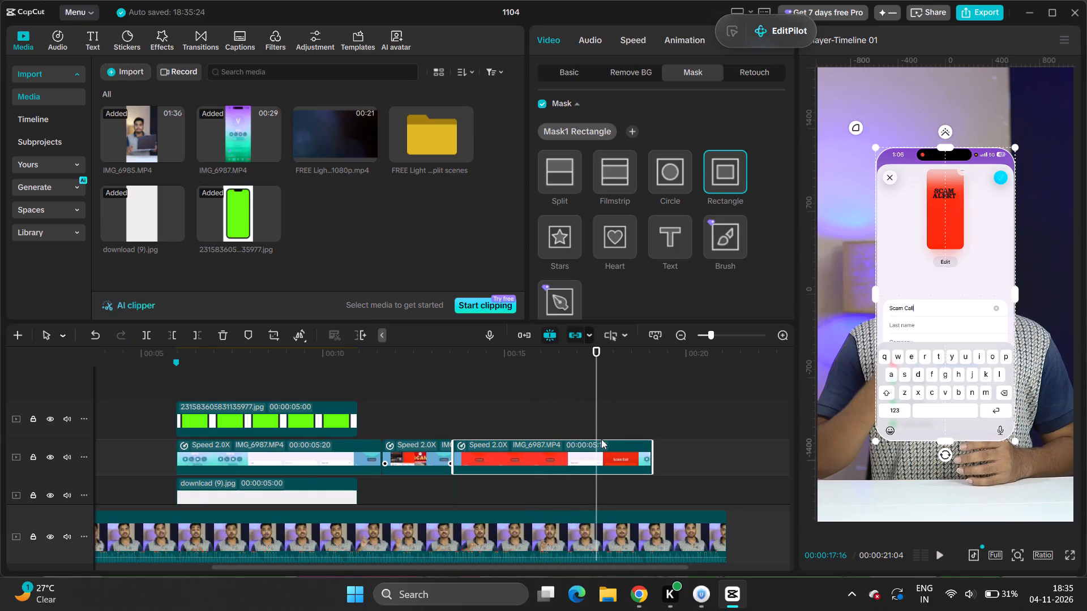
{"action": "key", "text": "c"}
{"action": "left_click", "coordinate": [596, 452]}
{"action": "key", "text": "v"}
Delete the IMG_6987 section between the red SCAM ALERT avatar cut and the split at 00:00:17:16.
{"action": "left_click", "coordinate": [577, 451]}
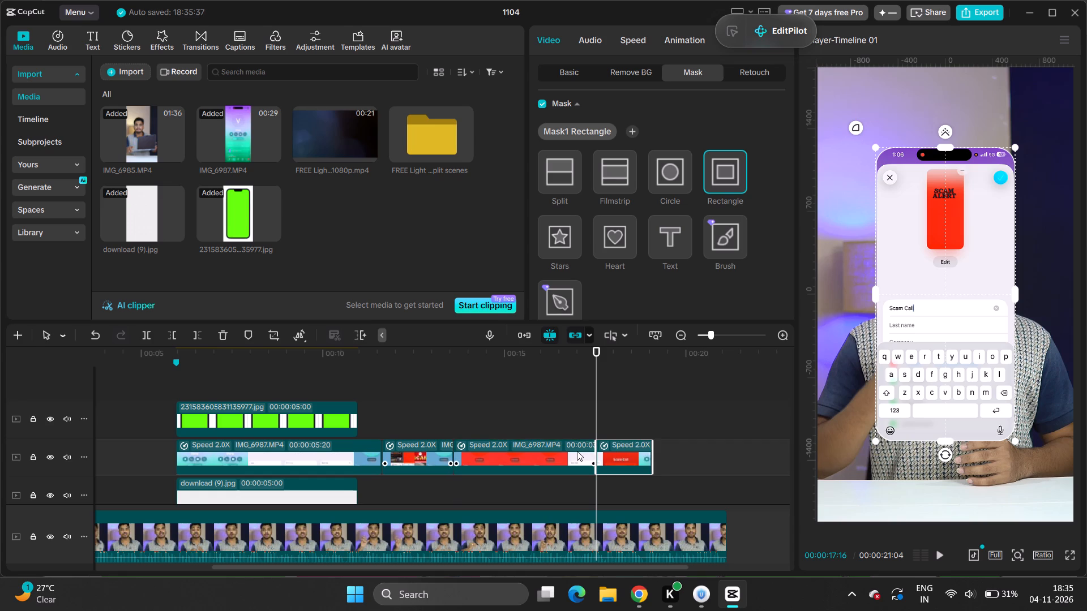
{"action": "left_click", "coordinate": [222, 337]}
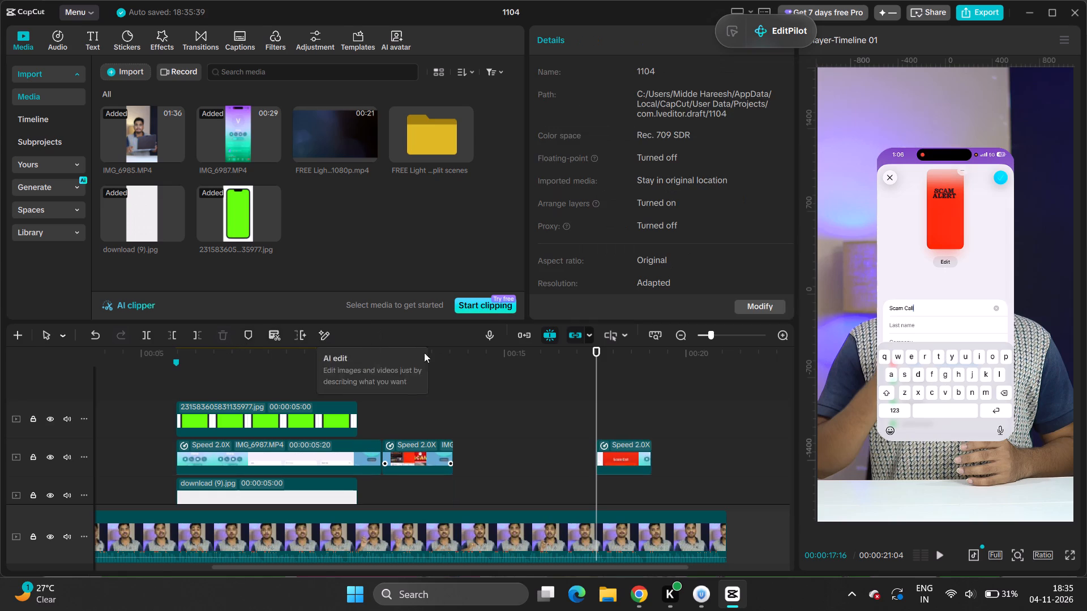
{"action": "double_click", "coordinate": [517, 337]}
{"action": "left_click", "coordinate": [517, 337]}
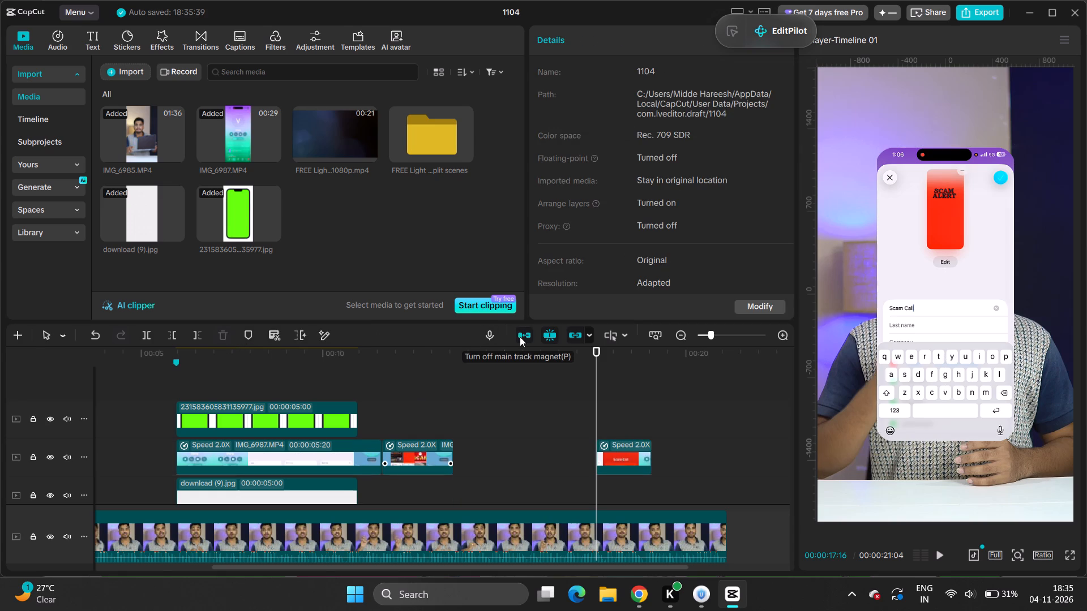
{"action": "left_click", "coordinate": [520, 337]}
Move the remaining Scam Call contact clip back against the end of the preceding IMG_6987 clip to close the gap.
{"action": "left_click_drag", "start_coordinate": [624, 462], "coordinate": [503, 457]}
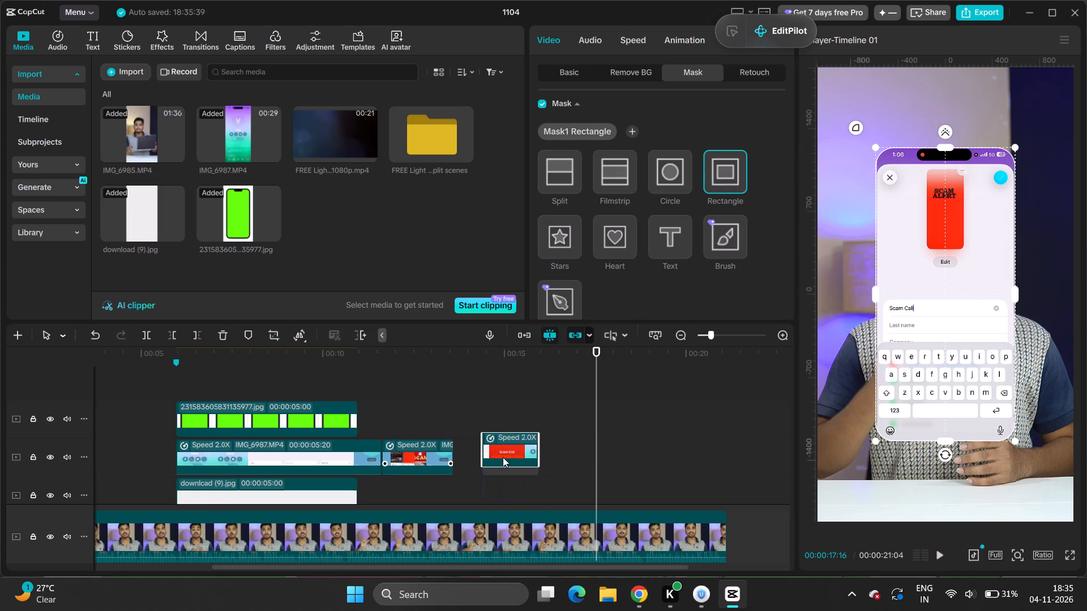
{"action": "left_click_drag", "start_coordinate": [503, 457], "coordinate": [484, 465]}
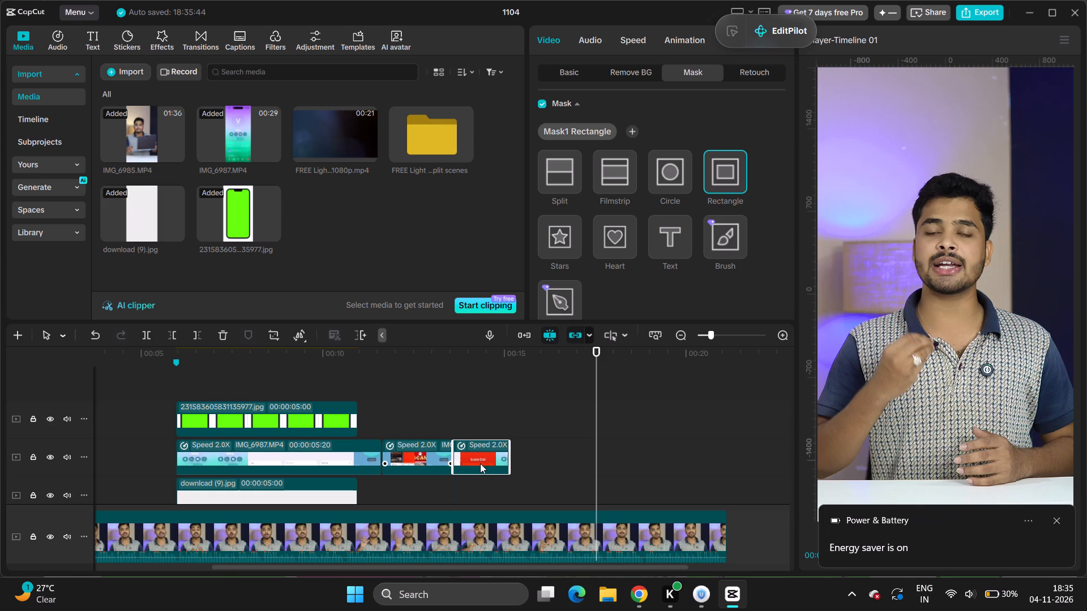
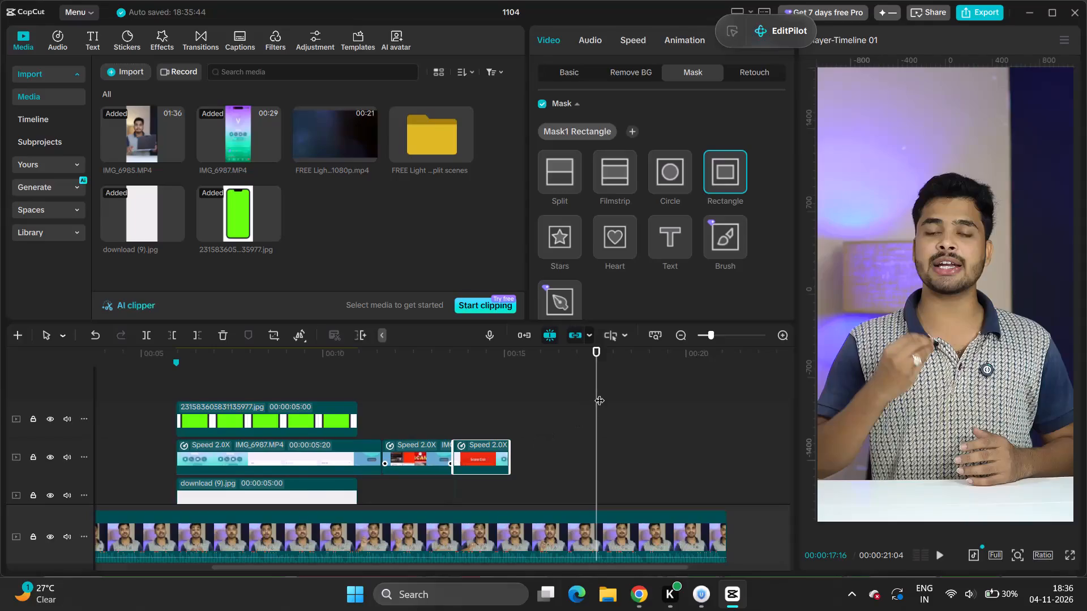
Trim the end of the last IMG_6987 clip, the Scam Call contact page, back to 00:00:14:20.
{"action": "left_click_drag", "start_coordinate": [600, 393], "coordinate": [467, 401]}
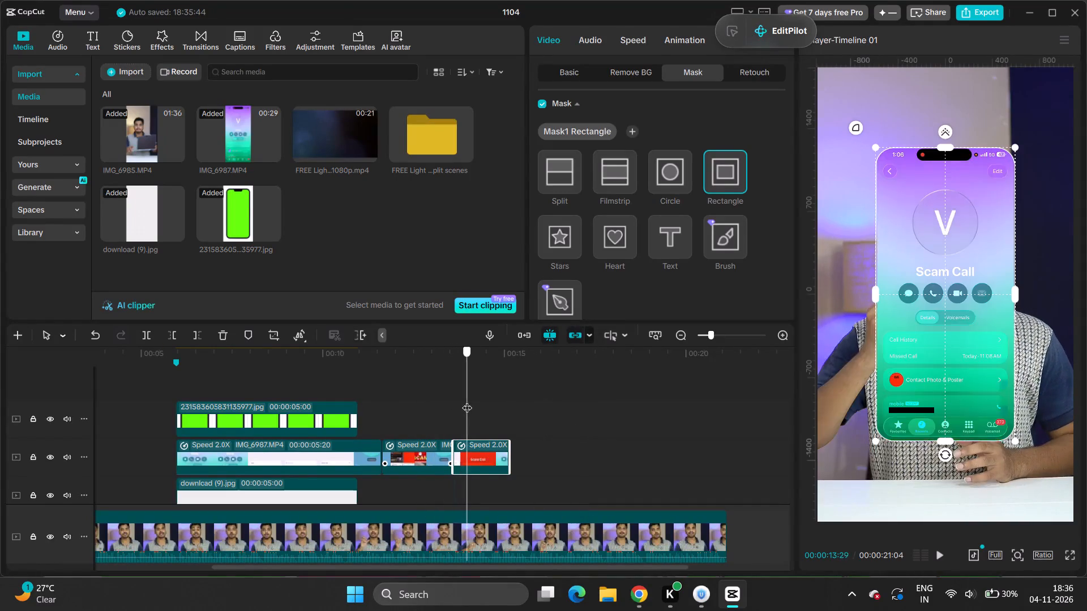
{"action": "left_click_drag", "start_coordinate": [467, 401], "coordinate": [444, 404]}
{"action": "key", "text": "space"}
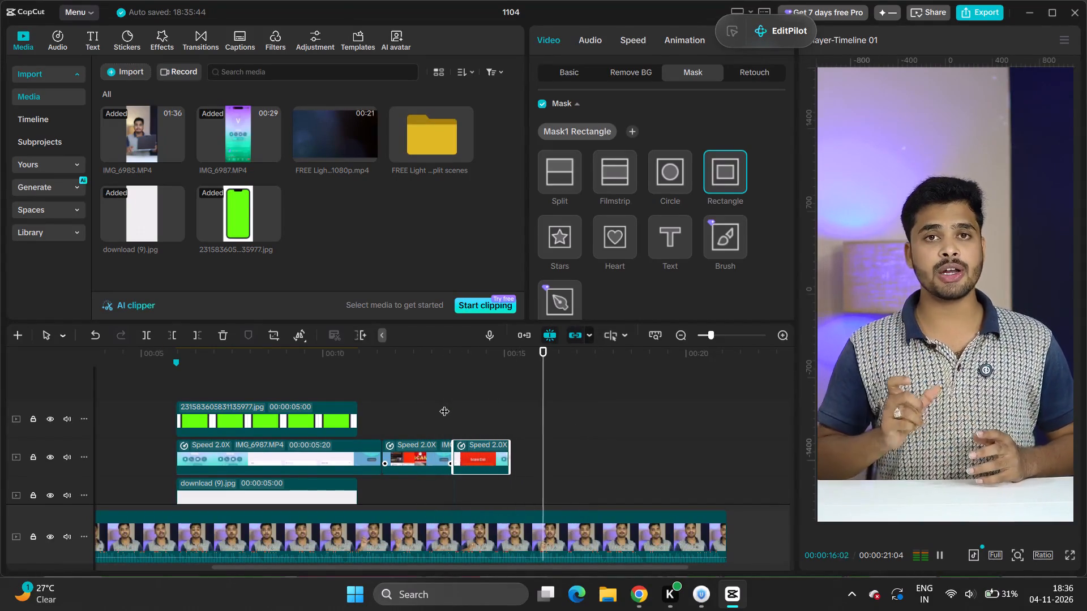
{"action": "key", "text": "space"}
{"action": "left_click_drag", "start_coordinate": [596, 391], "coordinate": [484, 418]}
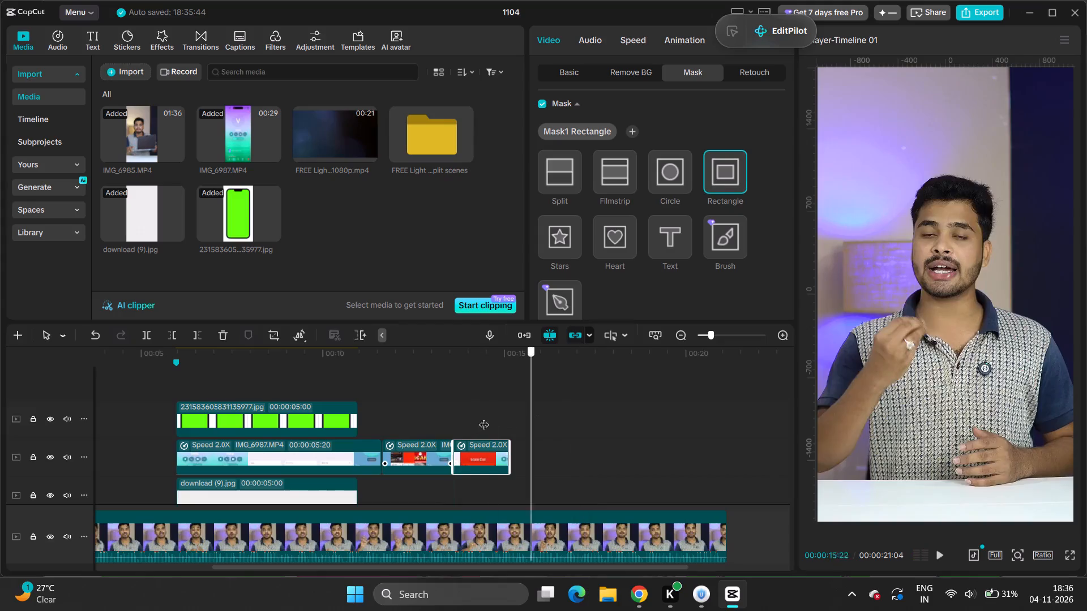
{"action": "left_click_drag", "start_coordinate": [484, 418], "coordinate": [460, 423]}
{"action": "key", "text": "space"}
{"action": "key", "text": "space"}
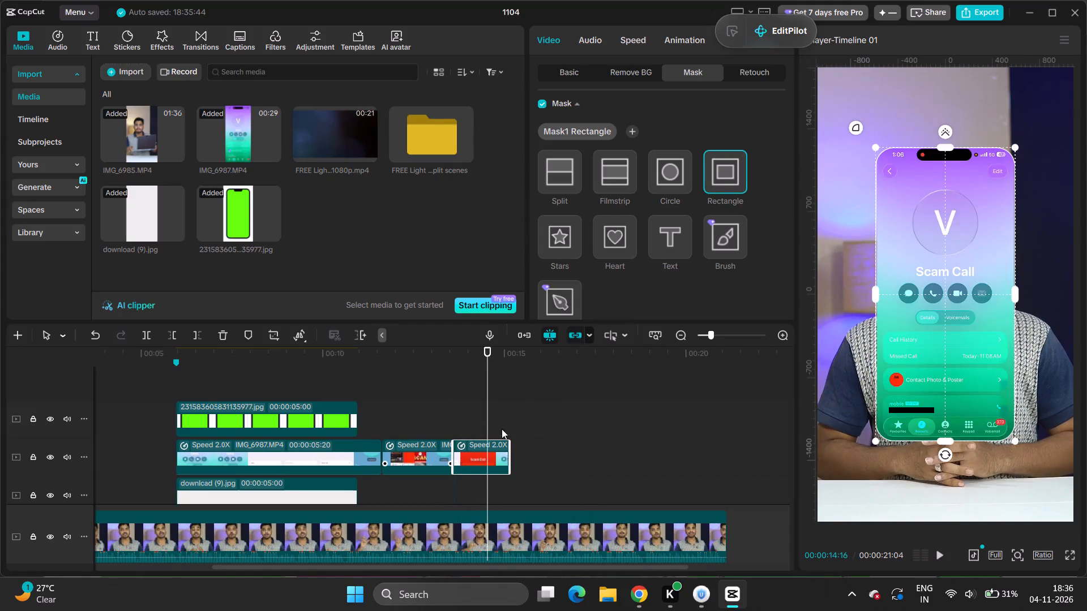
{"action": "key", "text": "space"}
{"action": "key", "text": "space"}
{"action": "left_click_drag", "start_coordinate": [499, 421], "coordinate": [475, 423]}
{"action": "key", "text": "space"}
{"action": "key", "text": "space"}
{"action": "left_click_drag", "start_coordinate": [507, 444], "coordinate": [499, 446]}
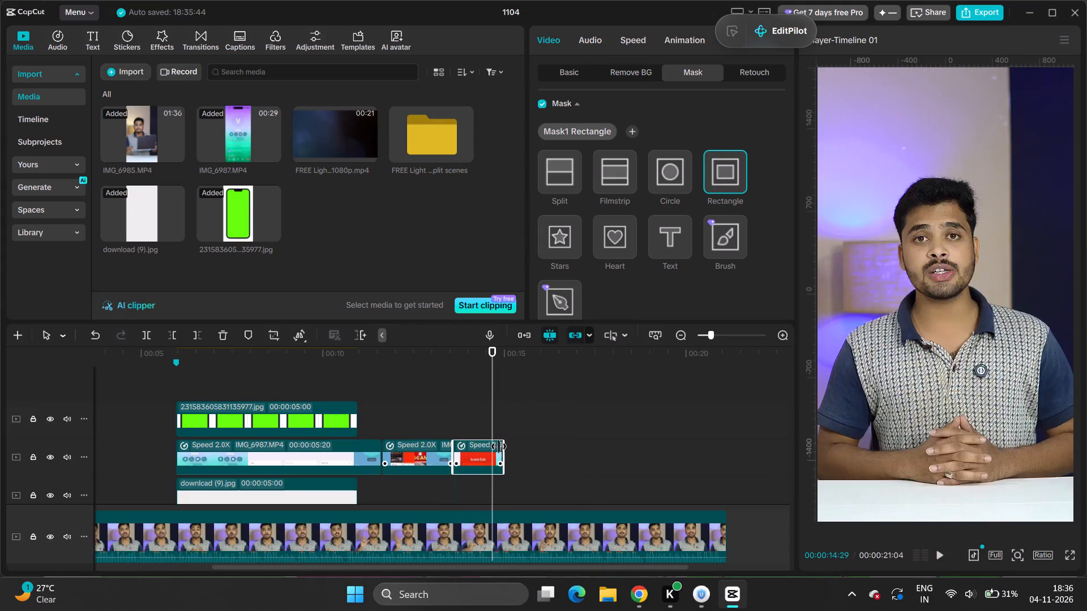
{"action": "left_click_drag", "start_coordinate": [499, 446], "coordinate": [491, 448]}
Extend the phone frame image and the grid background to 00:00:08:21 each, ending together with the last IMG_6987 clip.
{"action": "left_click_drag", "start_coordinate": [357, 421], "coordinate": [490, 434]}
{"action": "left_click", "coordinate": [490, 434]}
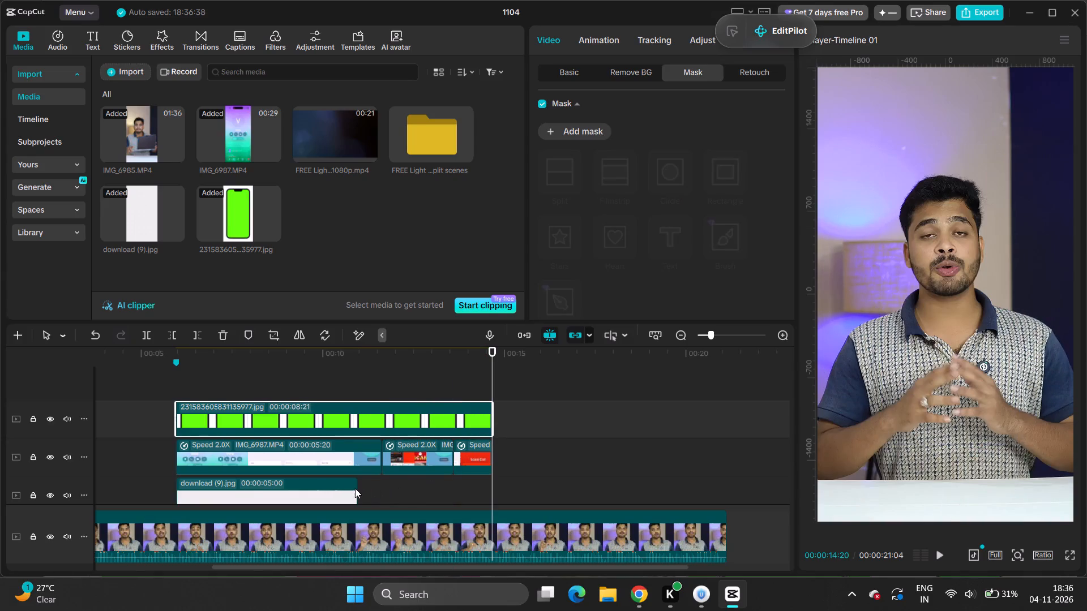
{"action": "left_click_drag", "start_coordinate": [357, 488], "coordinate": [408, 487]}
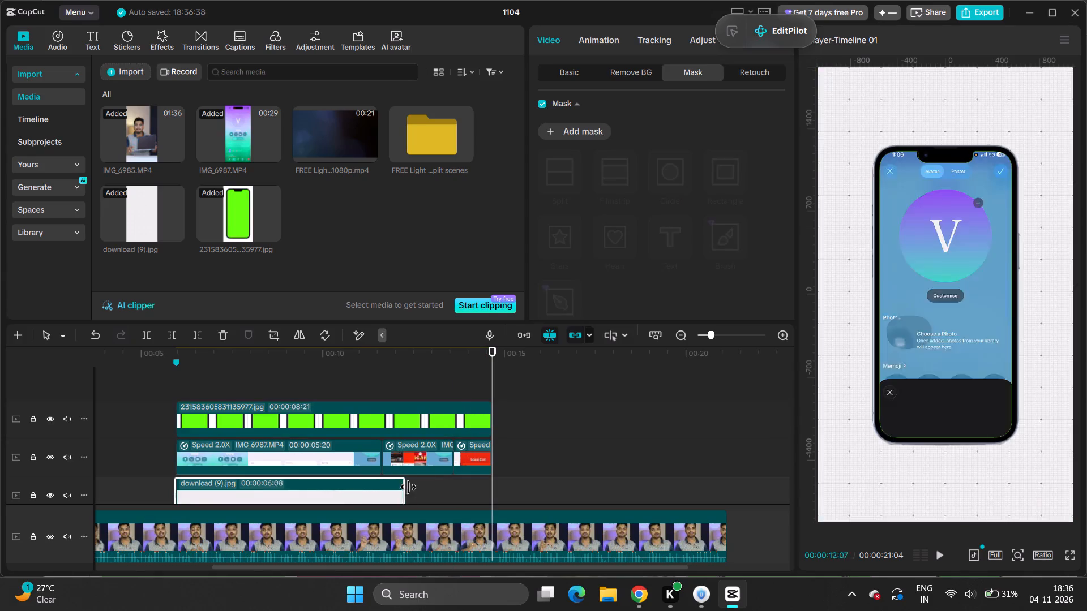
{"action": "left_click_drag", "start_coordinate": [408, 487], "coordinate": [491, 496]}
{"action": "left_click", "coordinate": [491, 496]}
Play back the sequence from just before the phone overlay through to the end of the timeline.
{"action": "left_click_drag", "start_coordinate": [493, 388], "coordinate": [490, 388]}
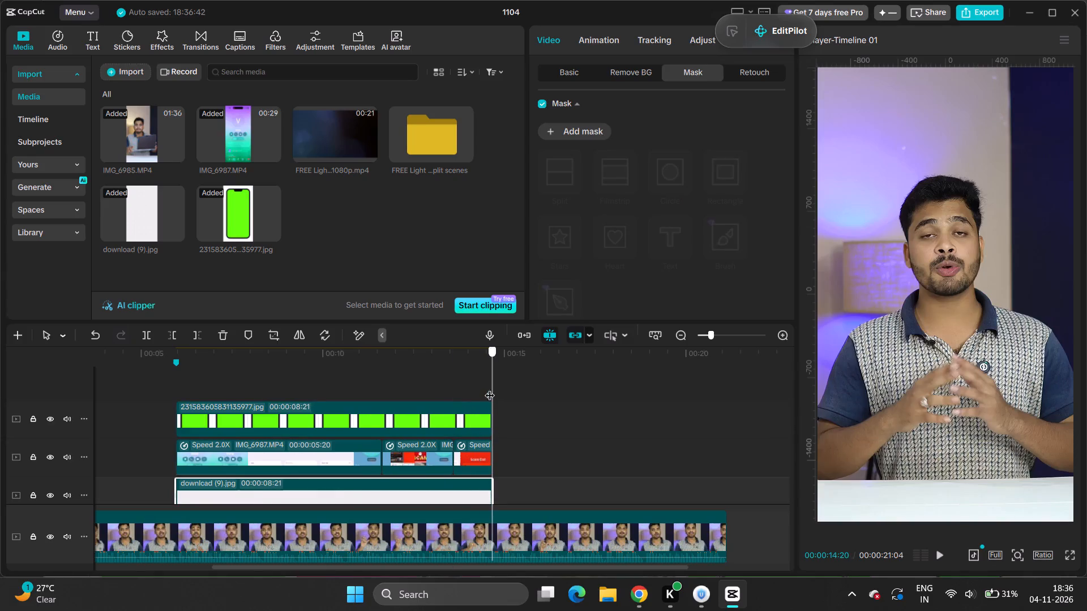
{"action": "left_click_drag", "start_coordinate": [490, 388], "coordinate": [162, 416]}
{"action": "left_click", "coordinate": [162, 416]}
{"action": "key", "text": "space"}
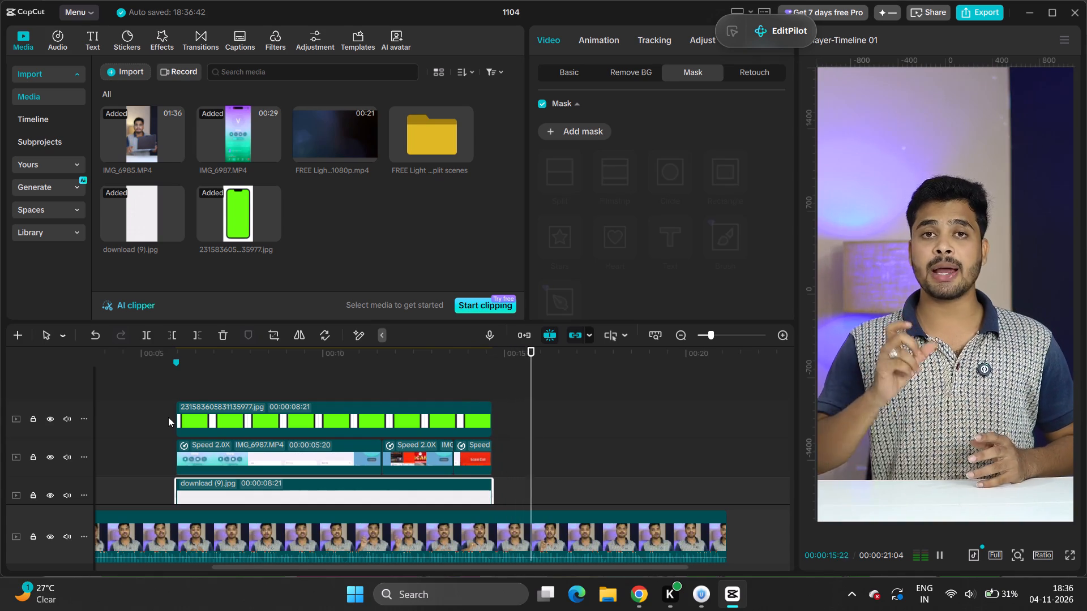
{"action": "key", "text": "space"}
{"action": "key", "text": "space"}
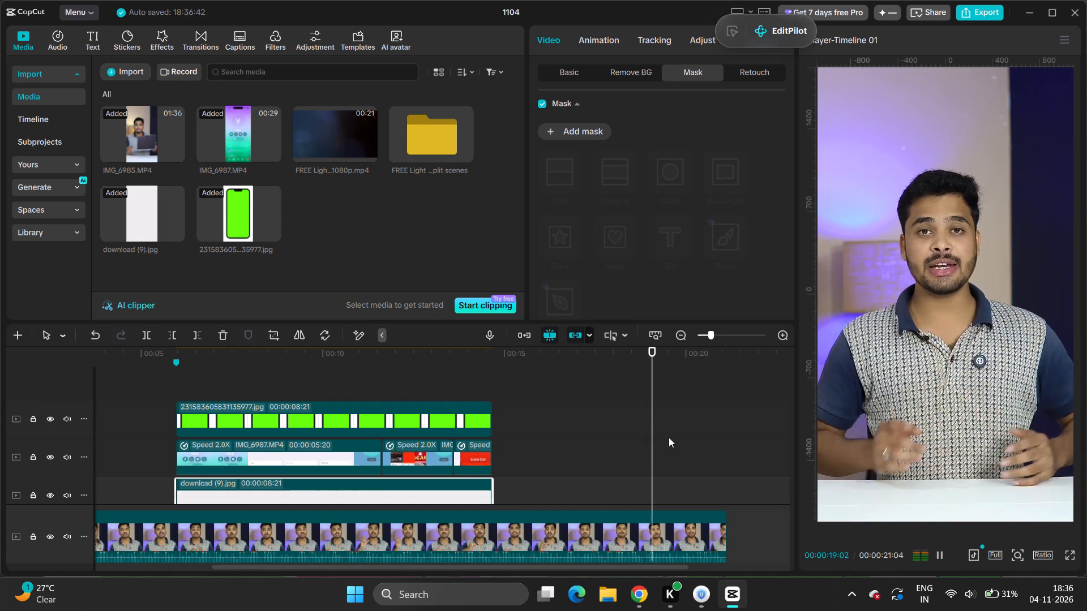
{"action": "scroll", "coordinate": [669, 437], "scroll_direction": "down", "scroll_amount": 3}
{"action": "scroll", "coordinate": [674, 433], "scroll_direction": "up", "scroll_amount": 1}
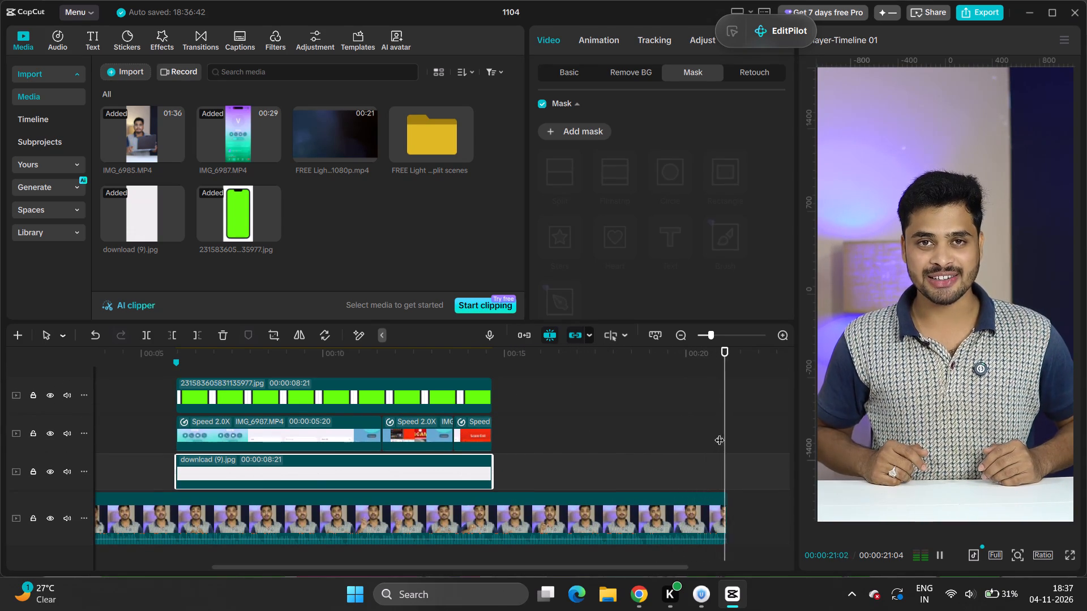
Split the IMG_6985 clip at 00:00:02:16, where the raised Scam call phone shot changes to the presenter talking.
{"action": "key", "text": "space"}
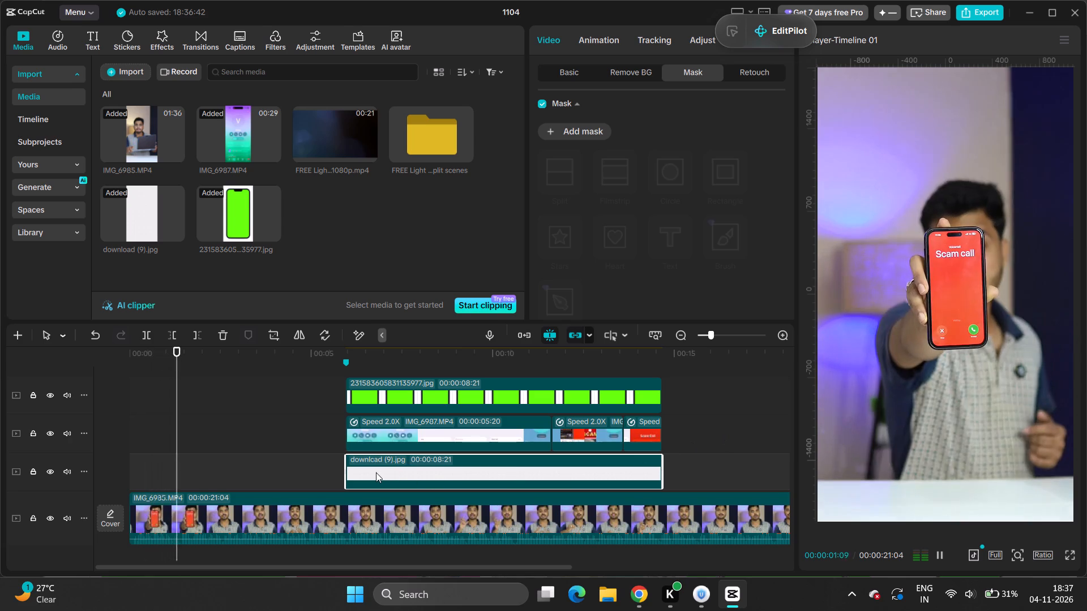
{"action": "key", "text": "space"}
{"action": "left_click_drag", "start_coordinate": [185, 437], "coordinate": [104, 448]}
{"action": "key", "text": "space"}
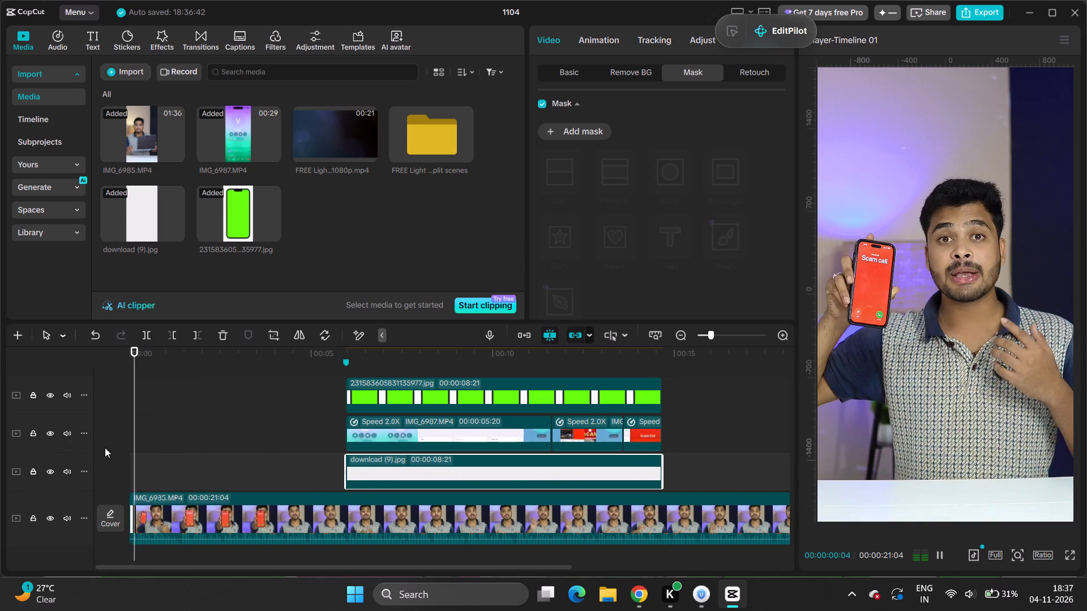
{"action": "key", "text": "space"}
{"action": "key", "text": "space"}
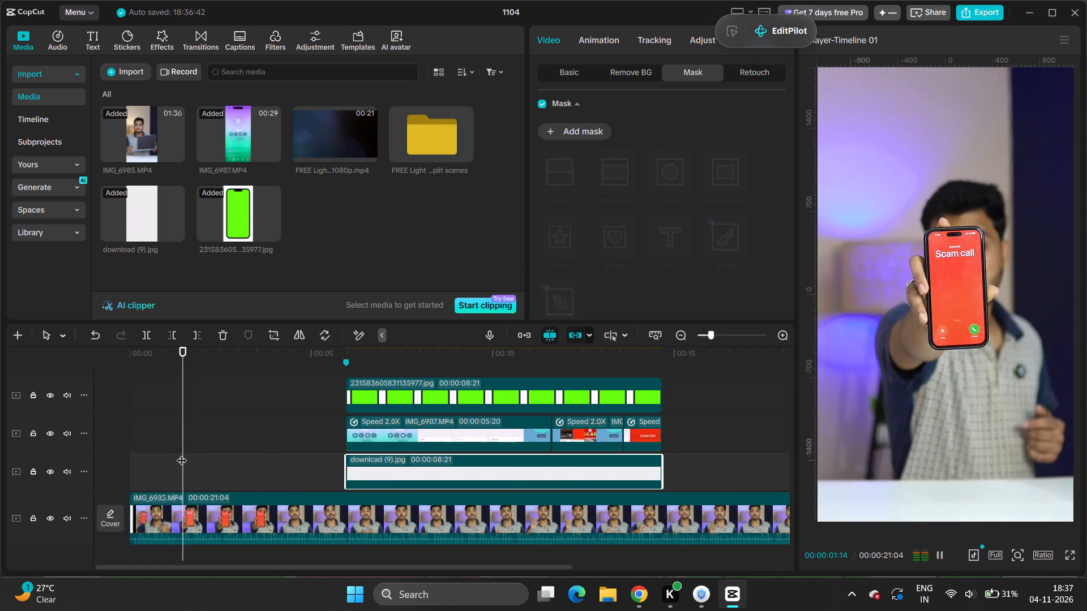
{"action": "key", "text": "space"}
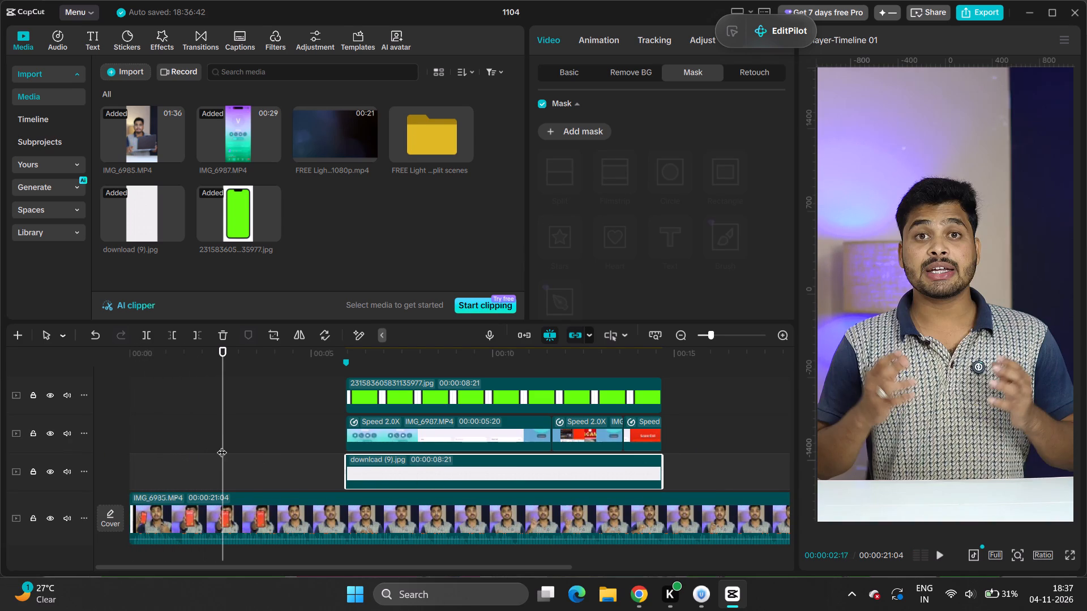
{"action": "left_click_drag", "start_coordinate": [222, 445], "coordinate": [182, 450]}
{"action": "key", "text": "space"}
{"action": "key", "text": "space"}
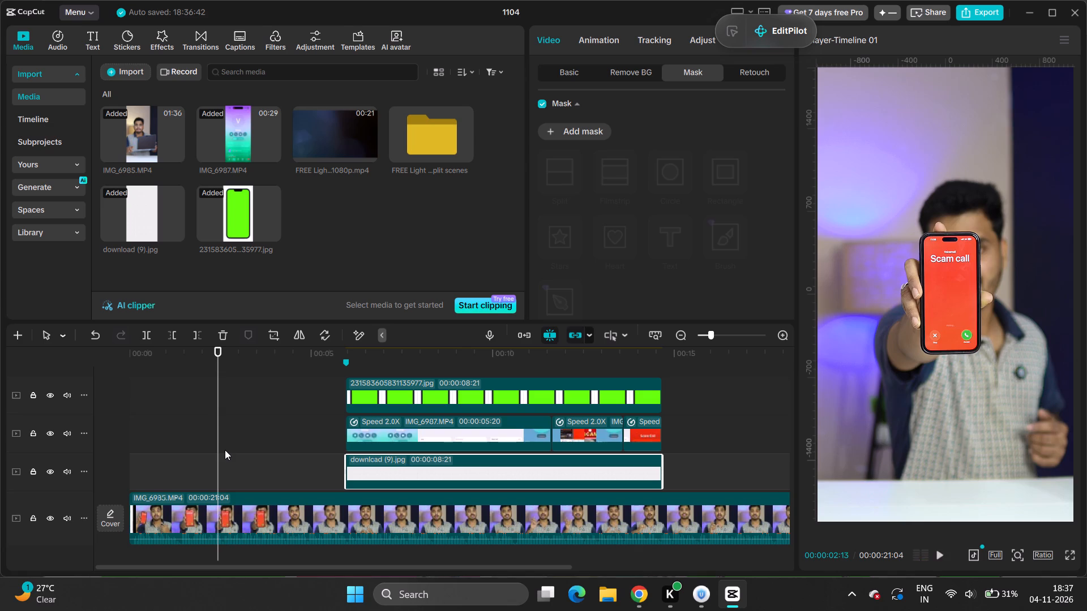
{"action": "key", "text": "space"}
{"action": "key", "text": "space"}
{"action": "left_click_drag", "start_coordinate": [222, 450], "coordinate": [213, 453]}
{"action": "key", "text": "space"}
{"action": "key", "text": "space"}
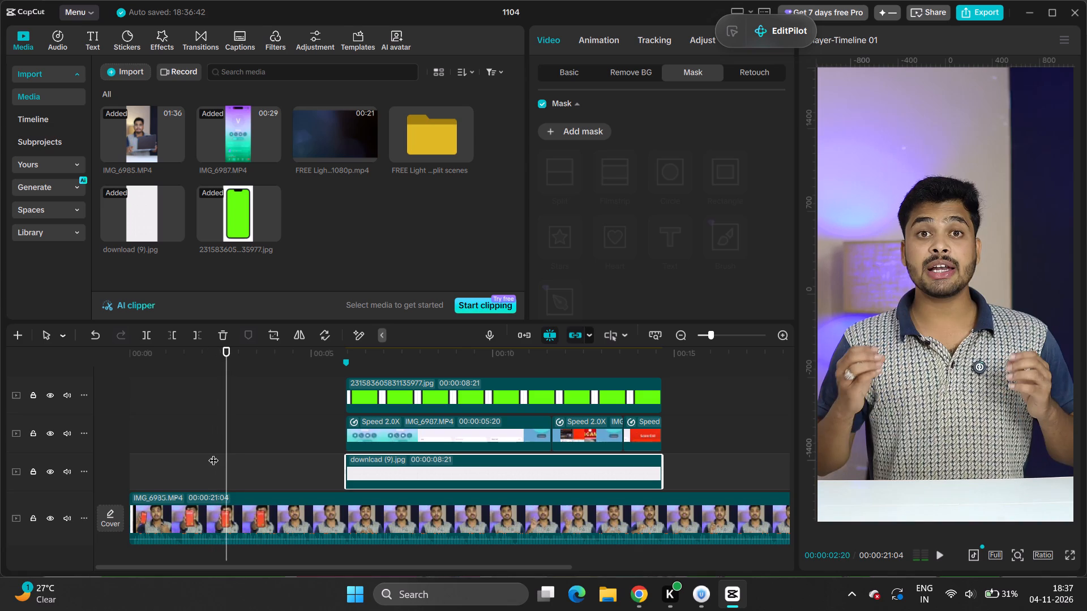
{"action": "key", "text": "Left"}
{"action": "key", "text": "Left"}
{"action": "key", "text": "Left"}
{"action": "key", "text": "Left"}
{"action": "key", "text": "Left"}
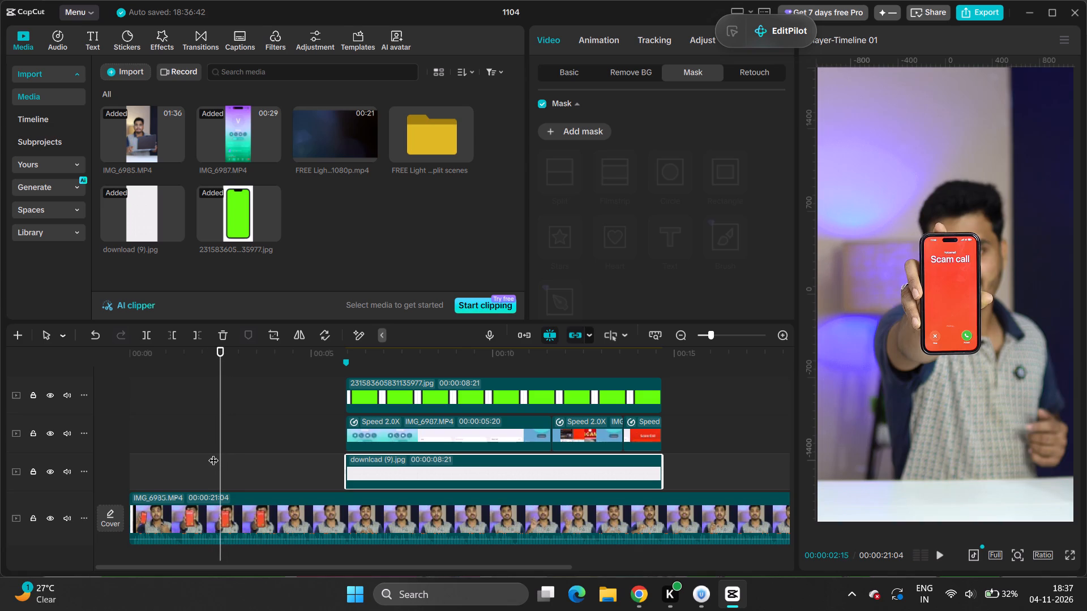
{"action": "key", "text": "Right"}
{"action": "key", "text": "c"}
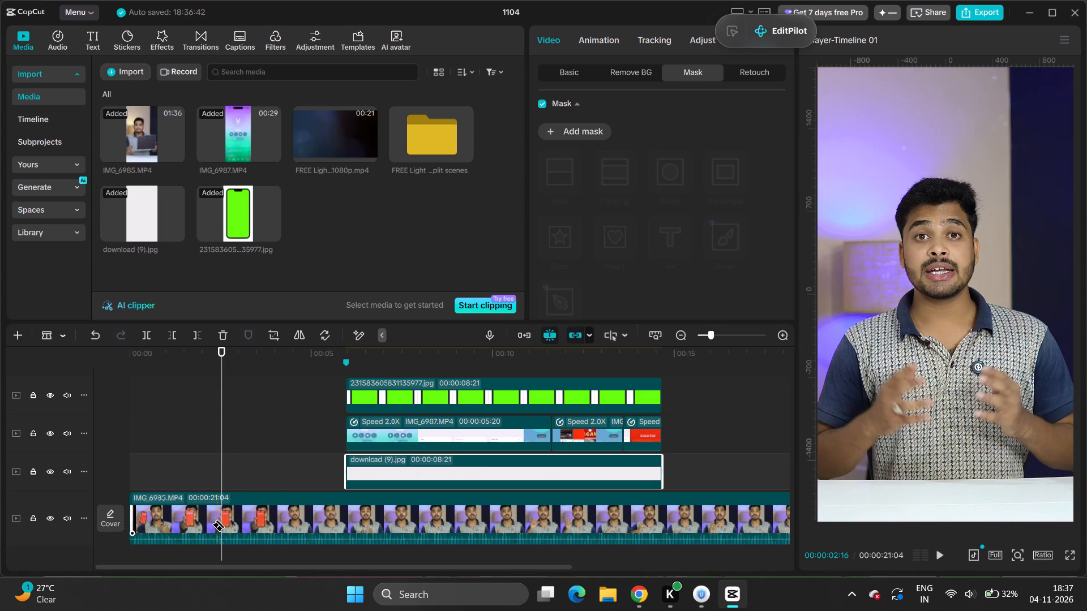
{"action": "left_click", "coordinate": [220, 518]}
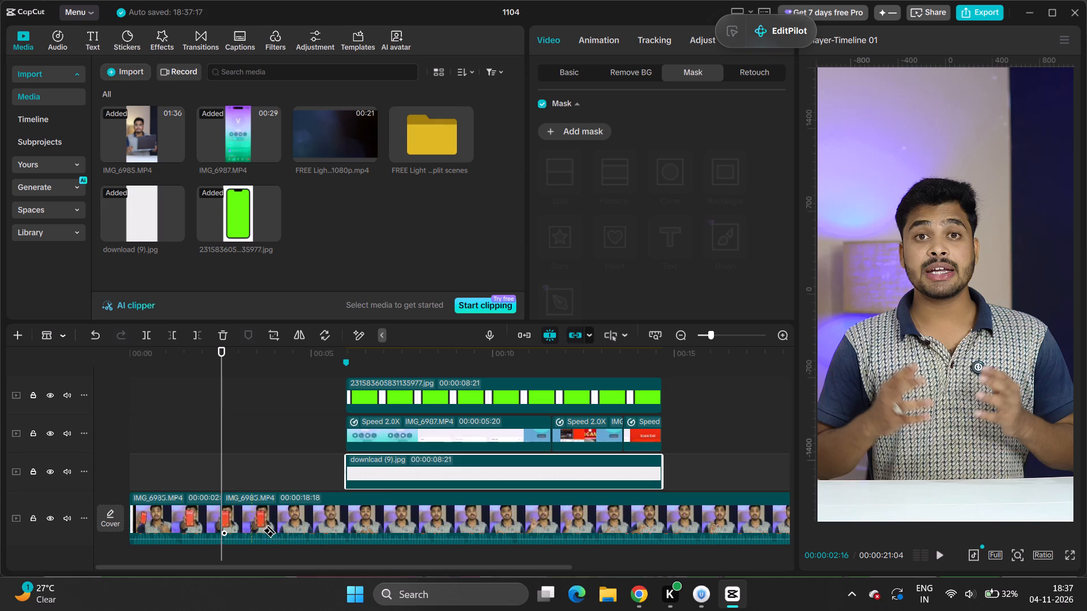
Split IMG_6985 again at 00:00:05:29, where the phone frame overlay begins, and return to the selection tool.
{"action": "left_click", "coordinate": [349, 510]}
{"action": "key", "text": "c"}
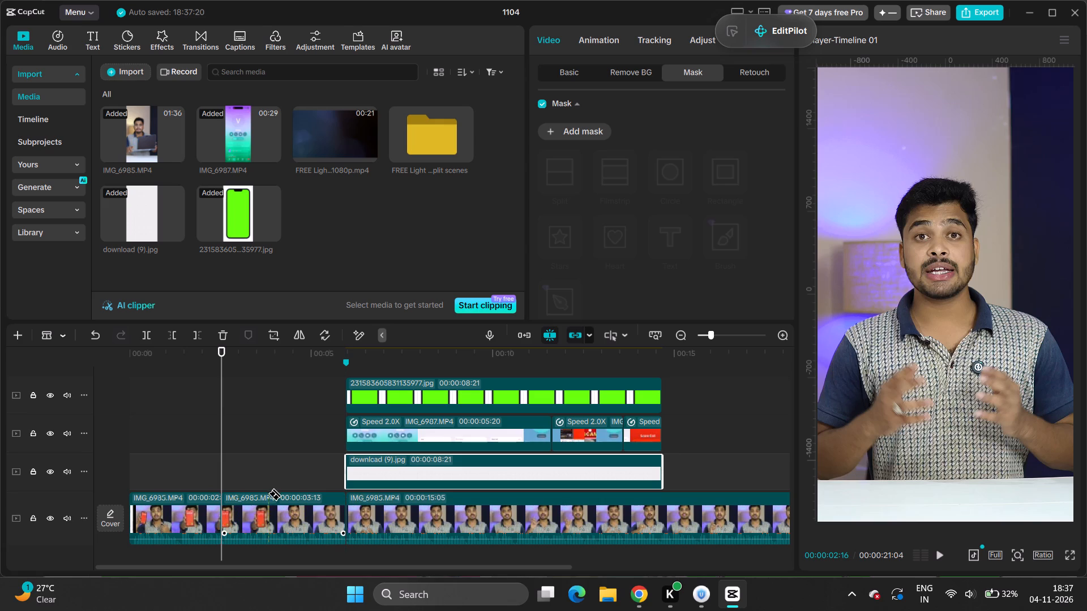
{"action": "key", "text": "v"}
Place Clip01 from the FREE Light Leak split scenes folder above IMG_6985, spanning the cut at 00:00:02:16.
{"action": "left_click_drag", "start_coordinate": [222, 471], "coordinate": [205, 474]}
{"action": "key", "text": "space"}
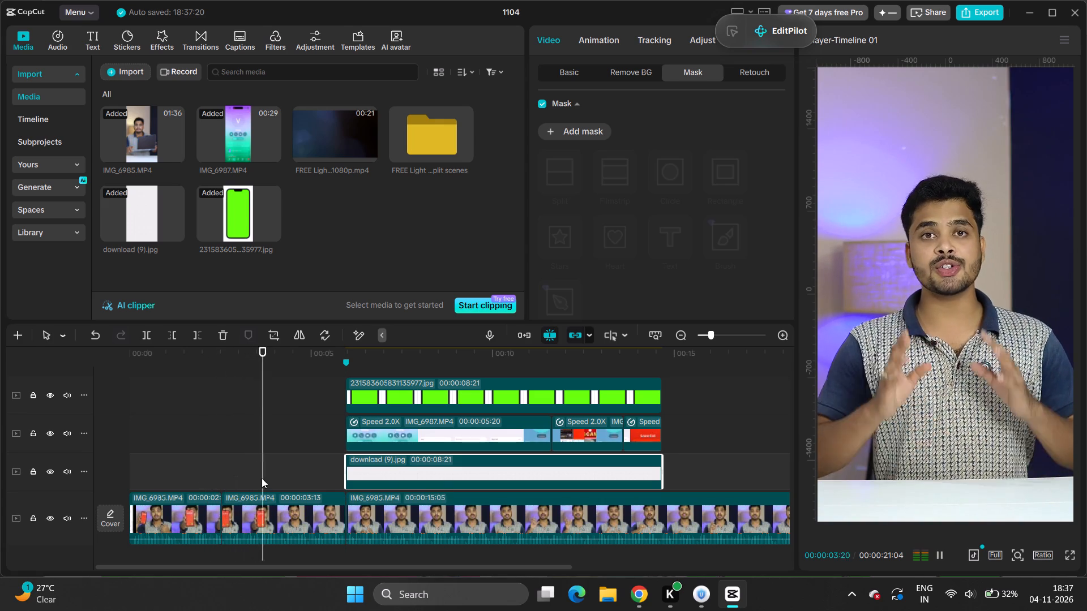
{"action": "key", "text": "space"}
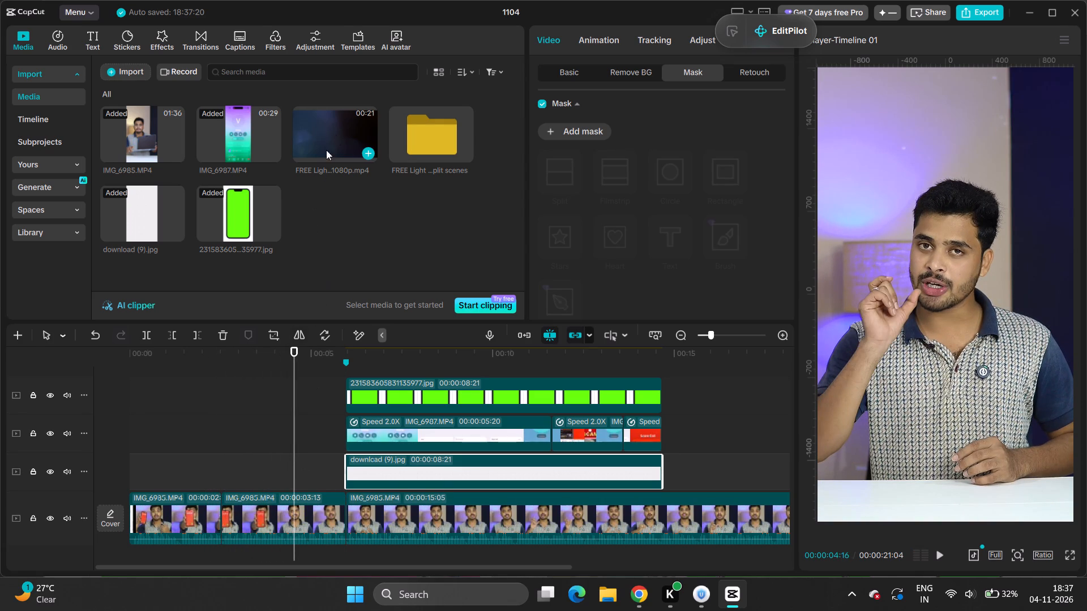
{"action": "left_click", "coordinate": [427, 125]}
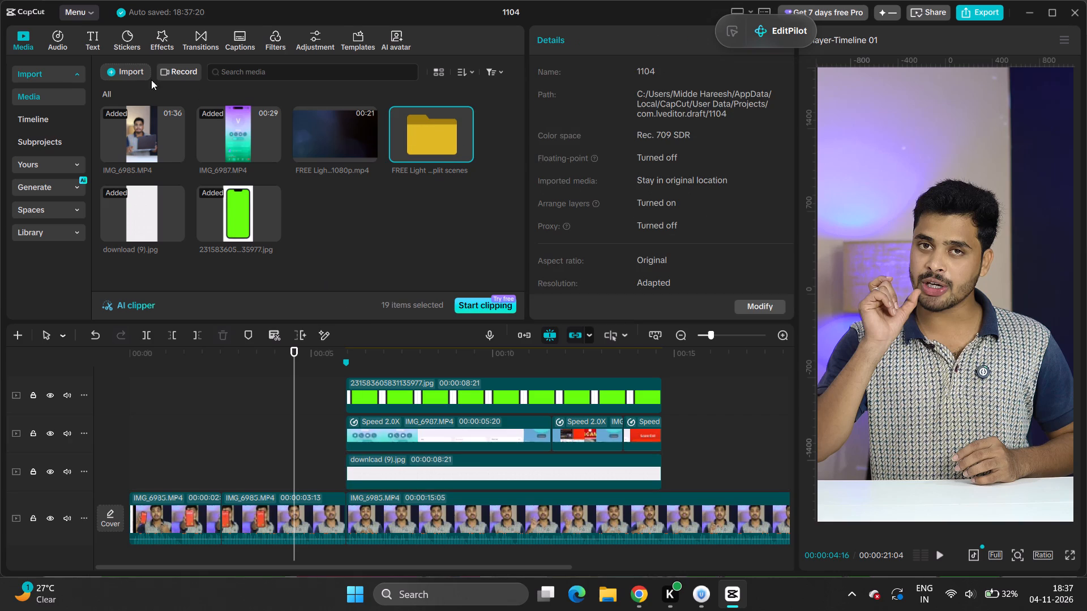
{"action": "left_click", "coordinate": [110, 94]}
{"action": "double_click", "coordinate": [429, 129]}
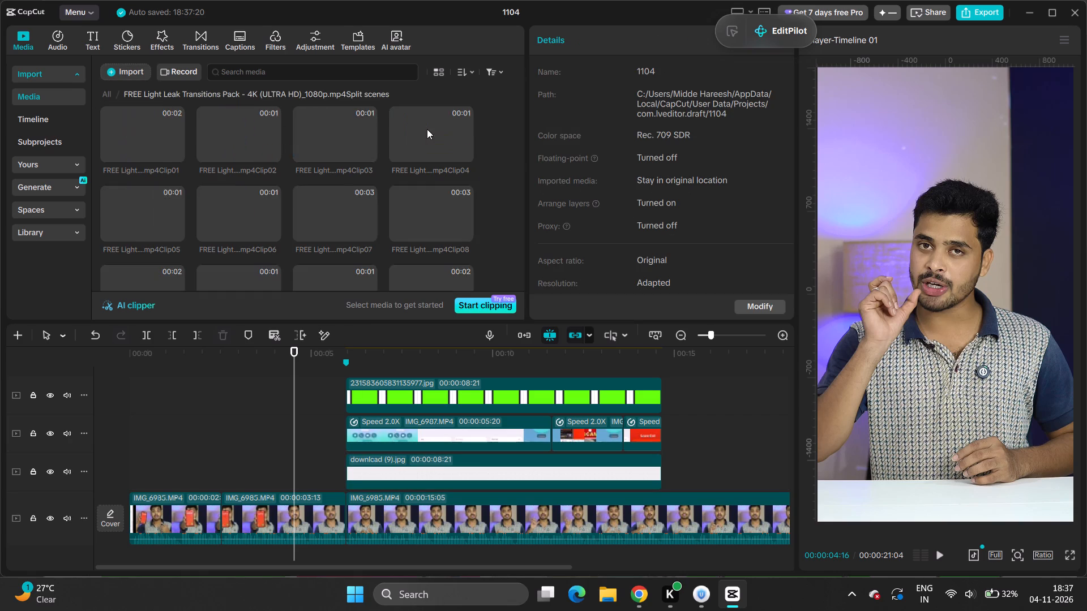
{"action": "left_click_drag", "start_coordinate": [142, 135], "coordinate": [207, 475]}
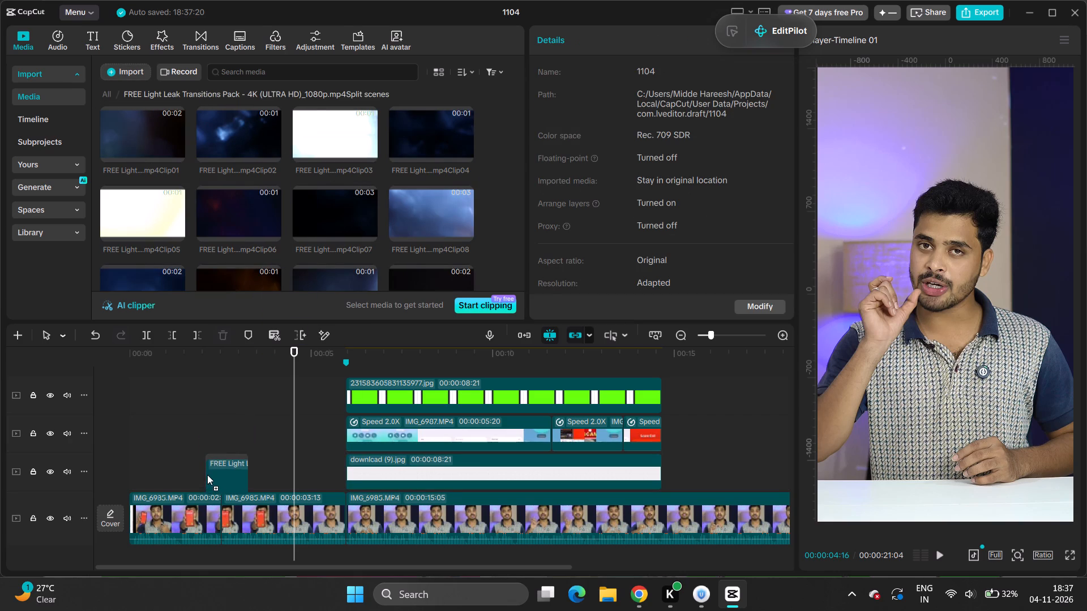
{"action": "left_click_drag", "start_coordinate": [207, 475], "coordinate": [207, 474]}
{"action": "left_click", "coordinate": [207, 474]}
Rotate the light leak clip 90° and scale it to 230% so it fills the portrait frame.
{"action": "left_click_drag", "start_coordinate": [296, 378], "coordinate": [228, 393]}
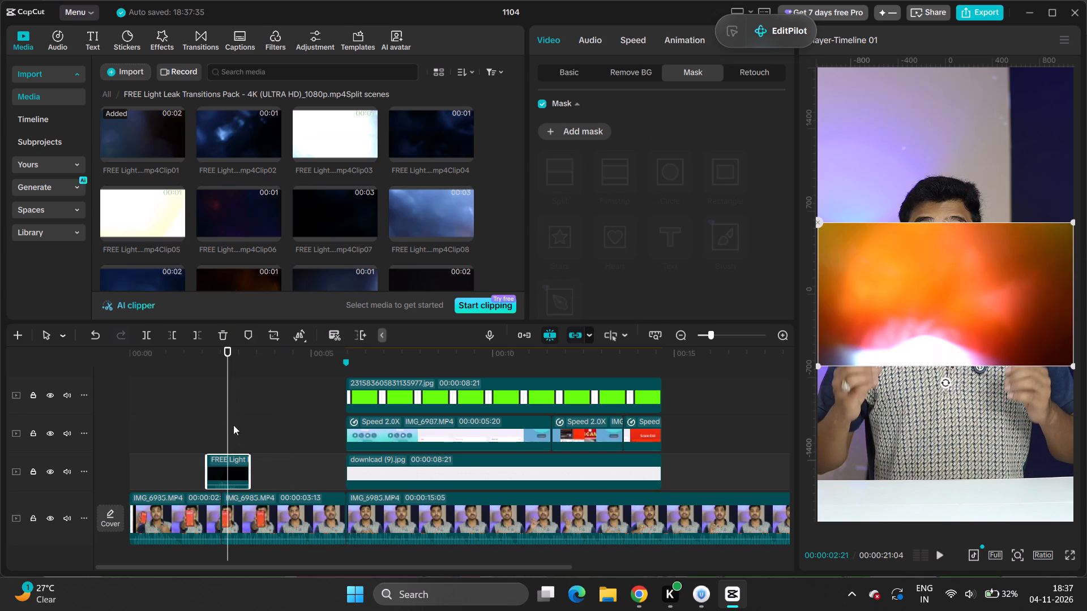
{"action": "left_click", "coordinate": [563, 70]}
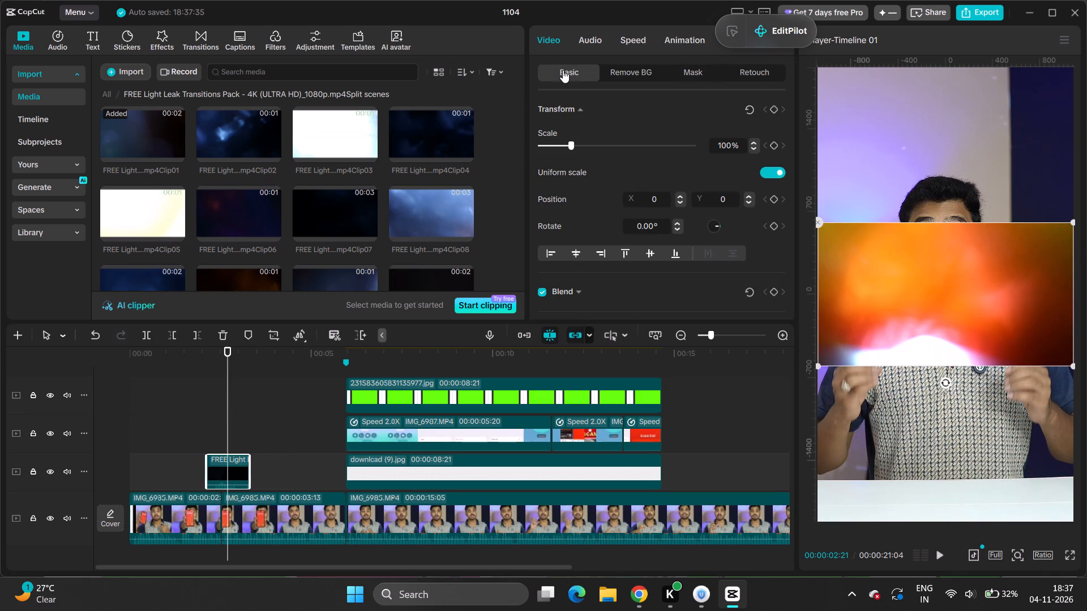
{"action": "double_click", "coordinate": [656, 226]}
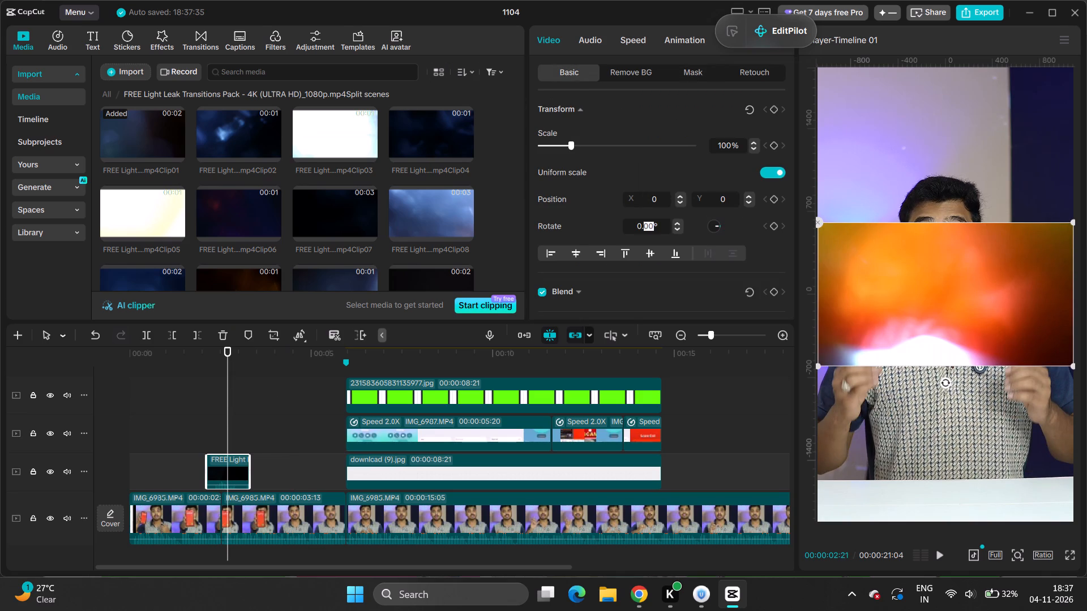
{"action": "triple_click", "coordinate": [656, 226]}
{"action": "type", "text": "90"}
{"action": "key", "text": "Return"}
{"action": "left_click", "coordinate": [581, 144]}
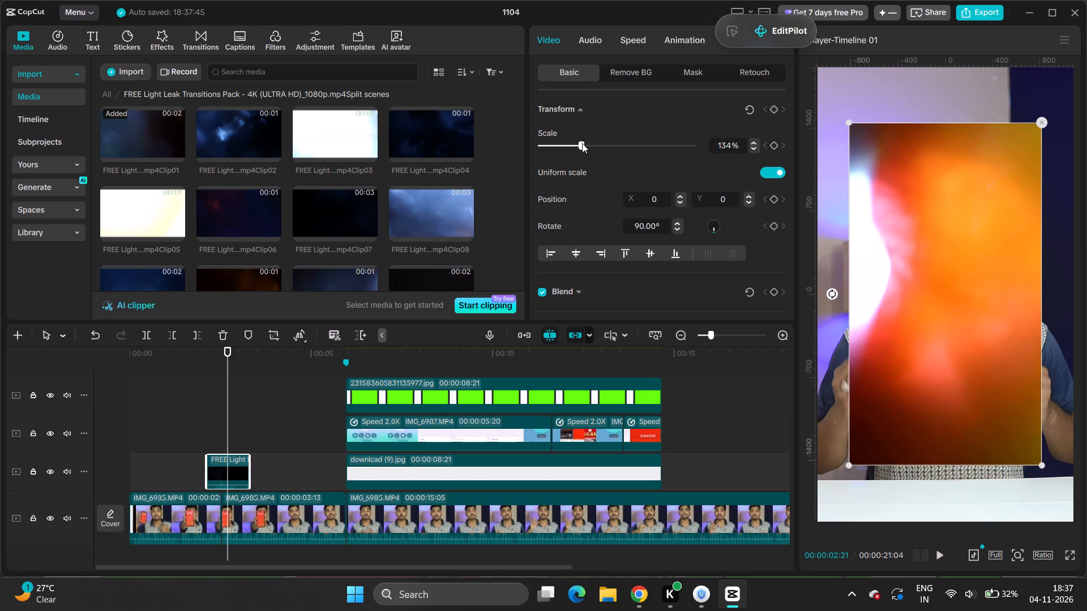
{"action": "left_click", "coordinate": [582, 143]}
{"action": "left_click", "coordinate": [593, 142]}
{"action": "left_click", "coordinate": [611, 142]}
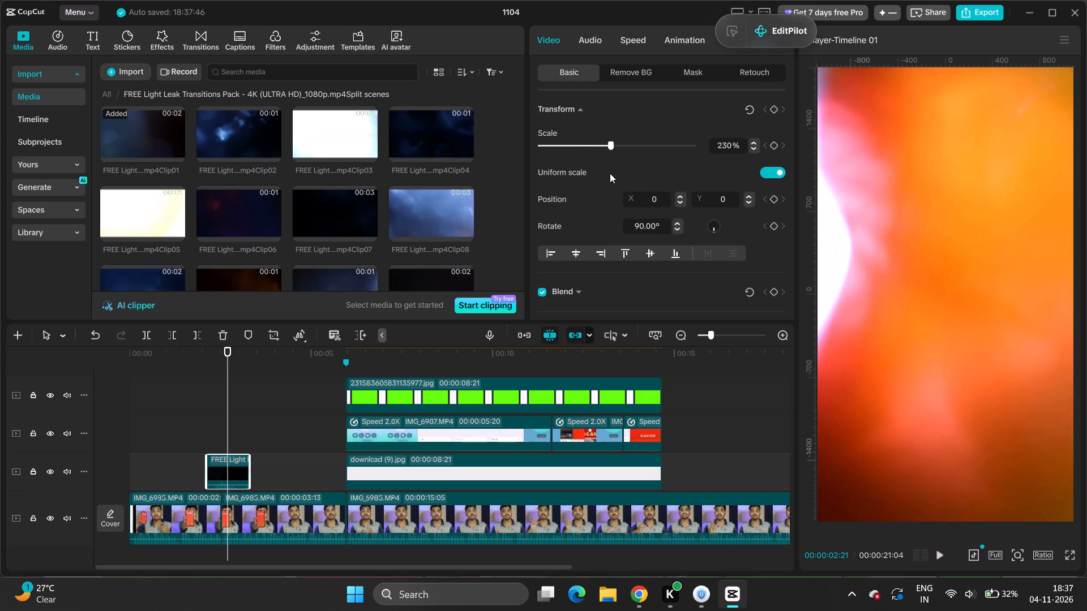
Set the light leak clip's blend mode to Screen.
{"action": "scroll", "coordinate": [607, 177], "scroll_direction": "down", "scroll_amount": 1}
{"action": "left_click", "coordinate": [579, 225]}
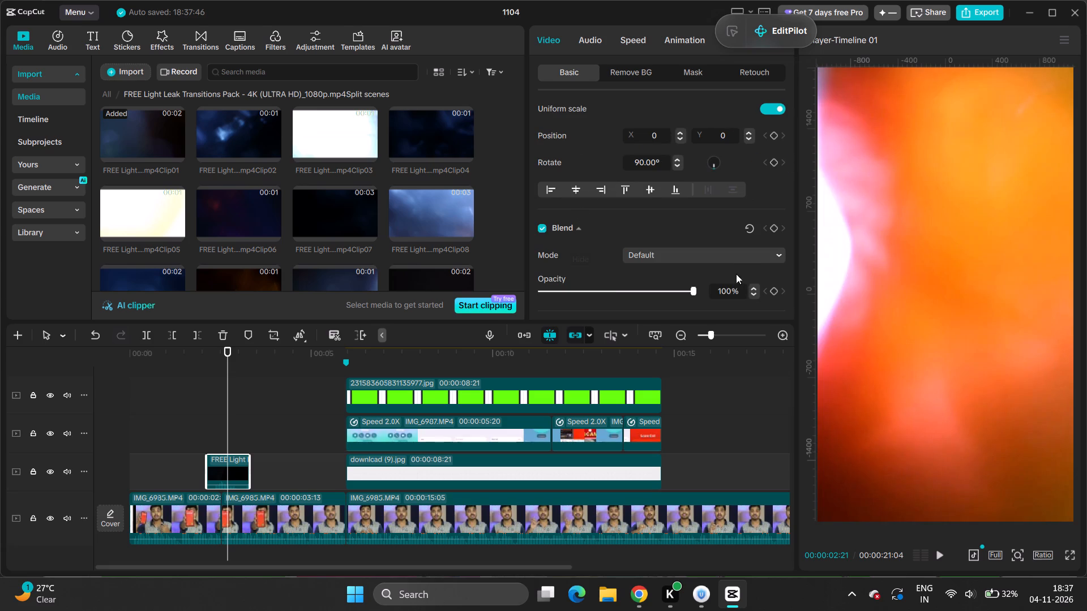
{"action": "left_click", "coordinate": [744, 259]}
{"action": "left_click", "coordinate": [664, 331]}
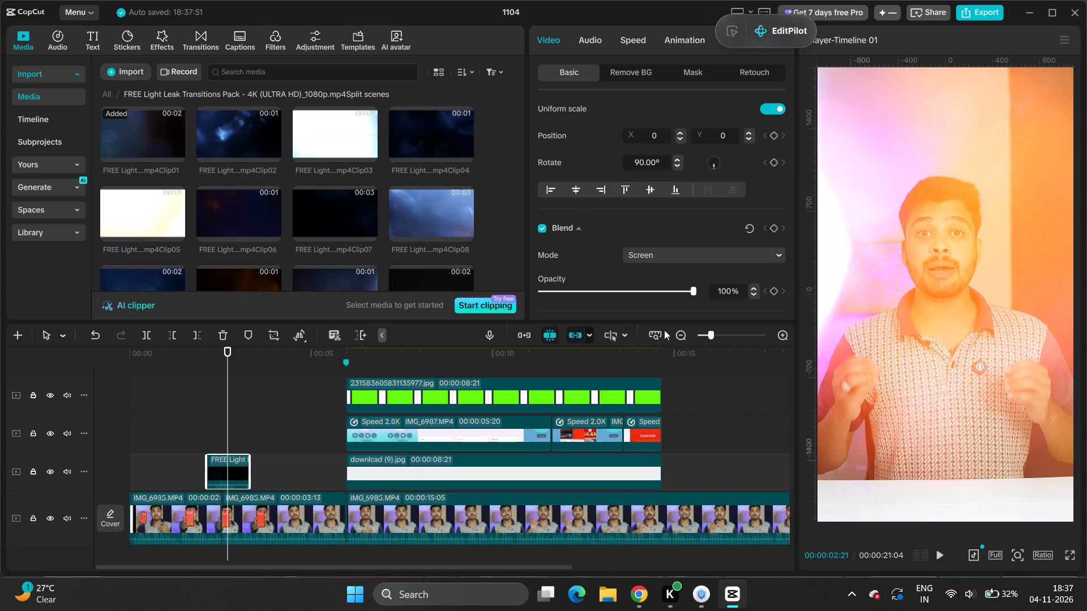
Play back the section around the first light leak to check the transition.
{"action": "left_click_drag", "start_coordinate": [226, 423], "coordinate": [179, 424]}
{"action": "key", "text": "space"}
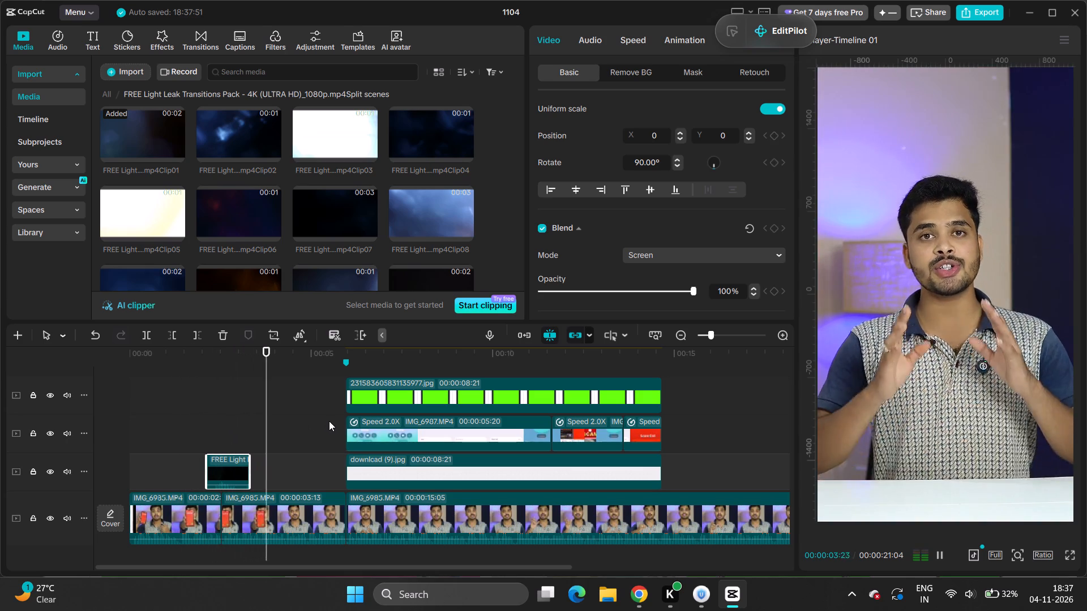
{"action": "key", "text": "space"}
{"action": "left_click_drag", "start_coordinate": [292, 415], "coordinate": [212, 434]}
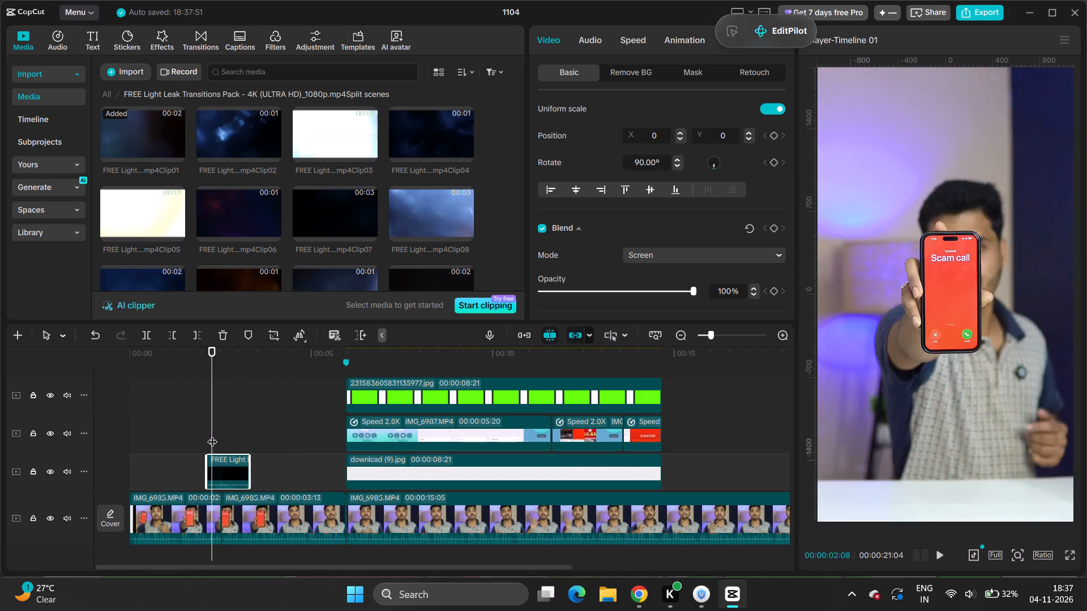
{"action": "key", "text": "space"}
{"action": "key", "text": "space"}
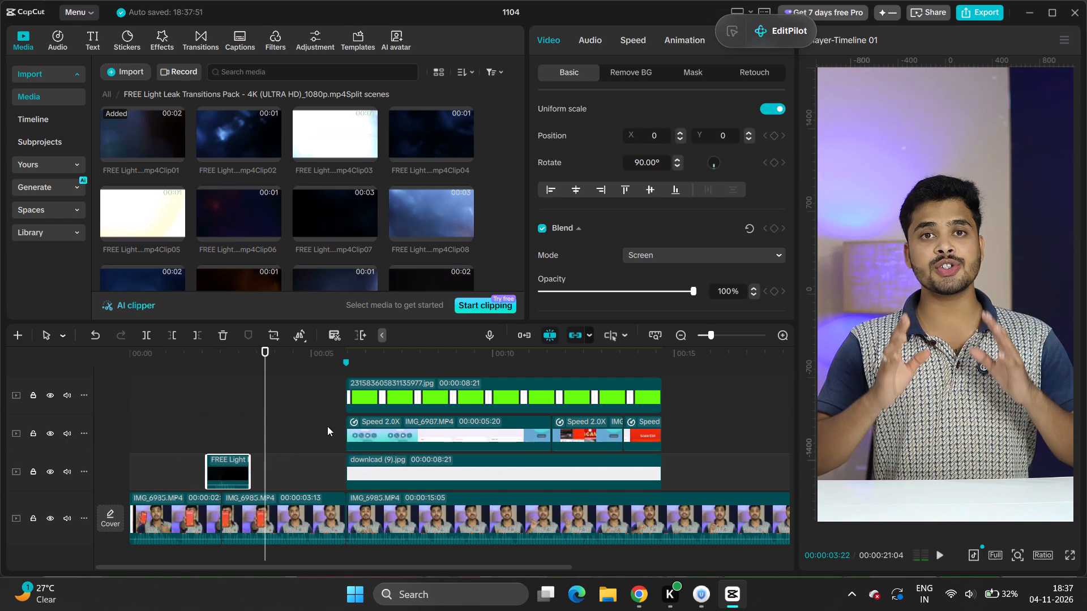
{"action": "key", "text": "space"}
{"action": "key", "text": "space"}
Add Transform keyframes to the second IMG_6985 clip at 00:00:03:27 and 00:00:04:15, with the scale set to 115% at the second.
{"action": "left_click", "coordinate": [297, 506]}
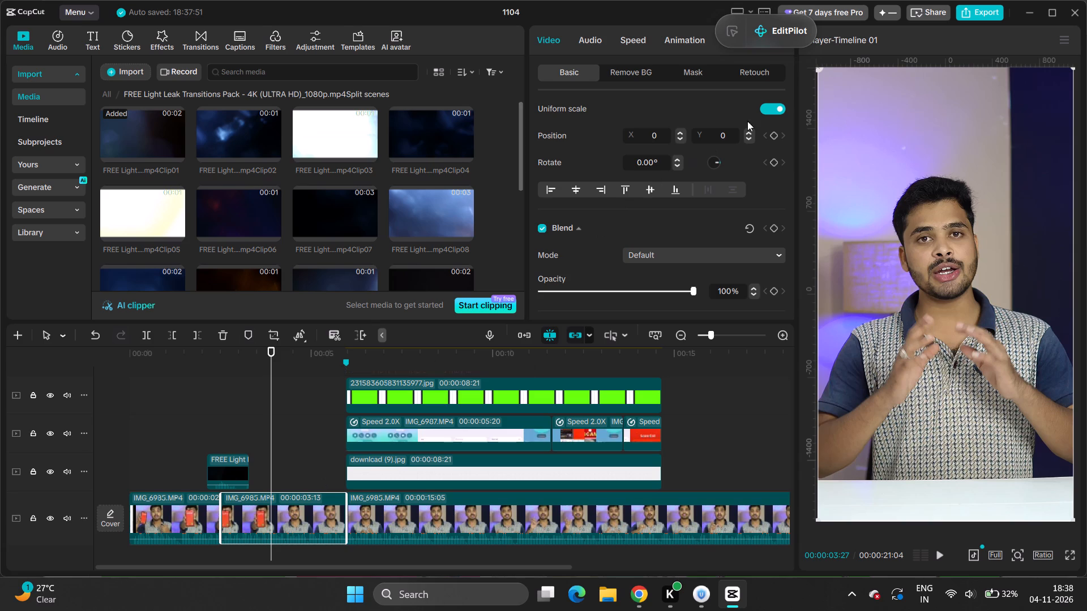
{"action": "scroll", "coordinate": [756, 125], "scroll_direction": "up", "scroll_amount": 4}
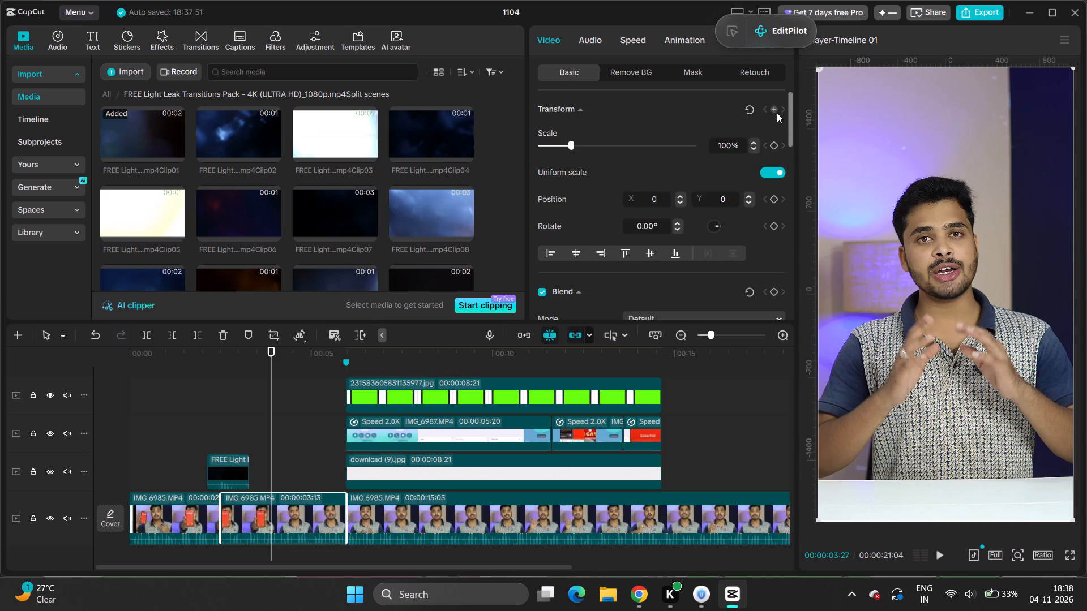
{"action": "left_click", "coordinate": [777, 113]}
{"action": "key", "text": "space"}
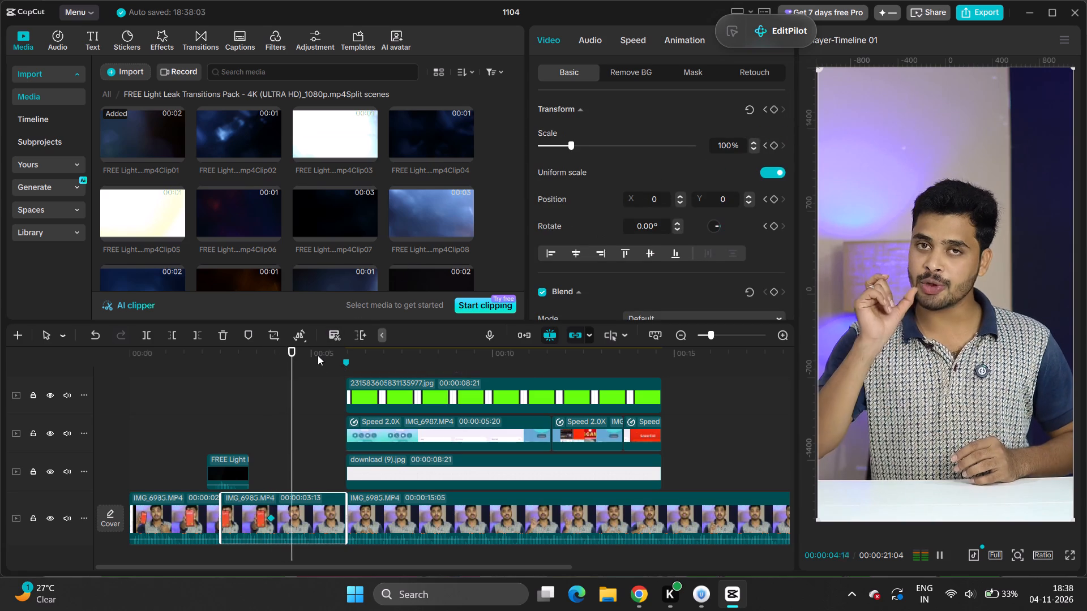
{"action": "key", "text": "space"}
{"action": "left_click_drag", "start_coordinate": [296, 433], "coordinate": [298, 442]}
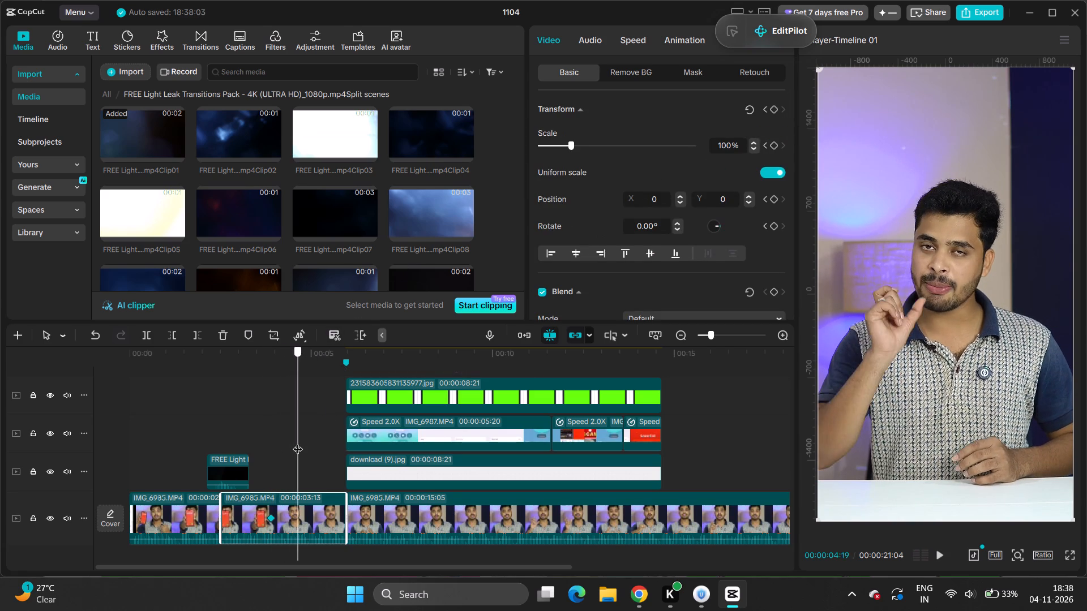
{"action": "left_click_drag", "start_coordinate": [298, 442], "coordinate": [293, 444]}
{"action": "left_click", "coordinate": [770, 108]}
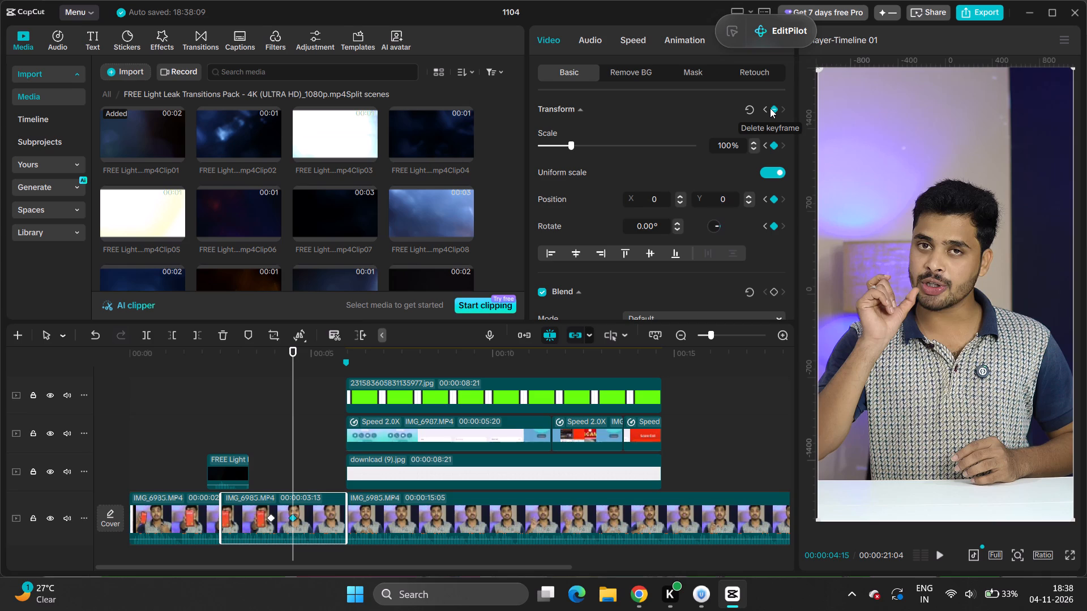
{"action": "double_click", "coordinate": [729, 145]}
{"action": "type", "text": "115"}
{"action": "key", "text": "Return"}
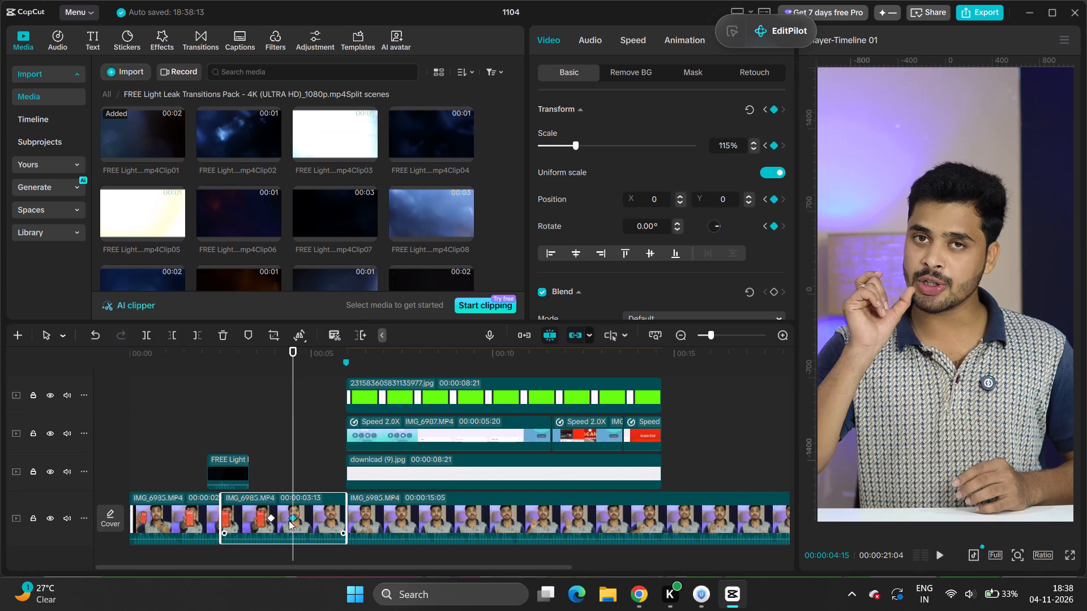
Apply Ease in at the second zoom keyframe and Ease out at the first, and play back the zoom.
{"action": "right_click", "coordinate": [292, 519]}
{"action": "left_click", "coordinate": [339, 427]}
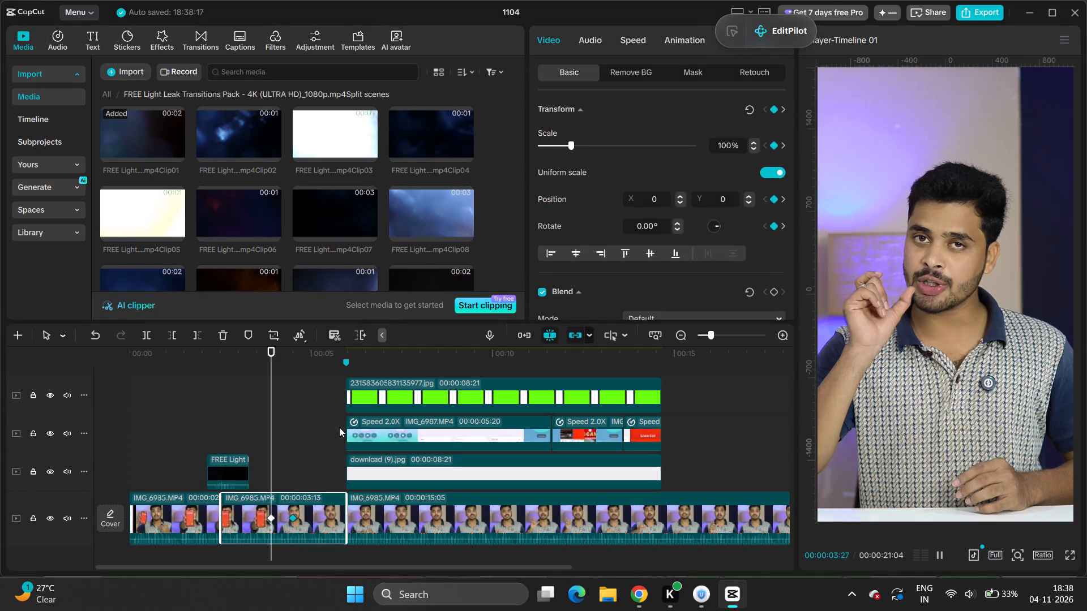
{"action": "key", "text": "space"}
{"action": "left_click", "coordinate": [272, 518]}
{"action": "right_click", "coordinate": [272, 517]}
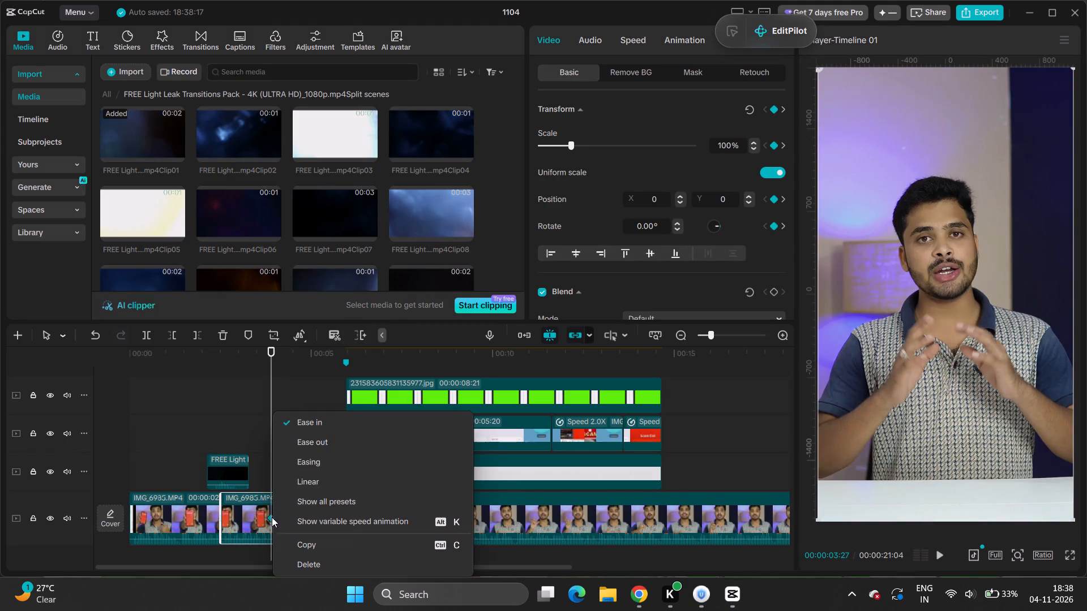
{"action": "left_click", "coordinate": [307, 449]}
{"action": "key", "text": "space"}
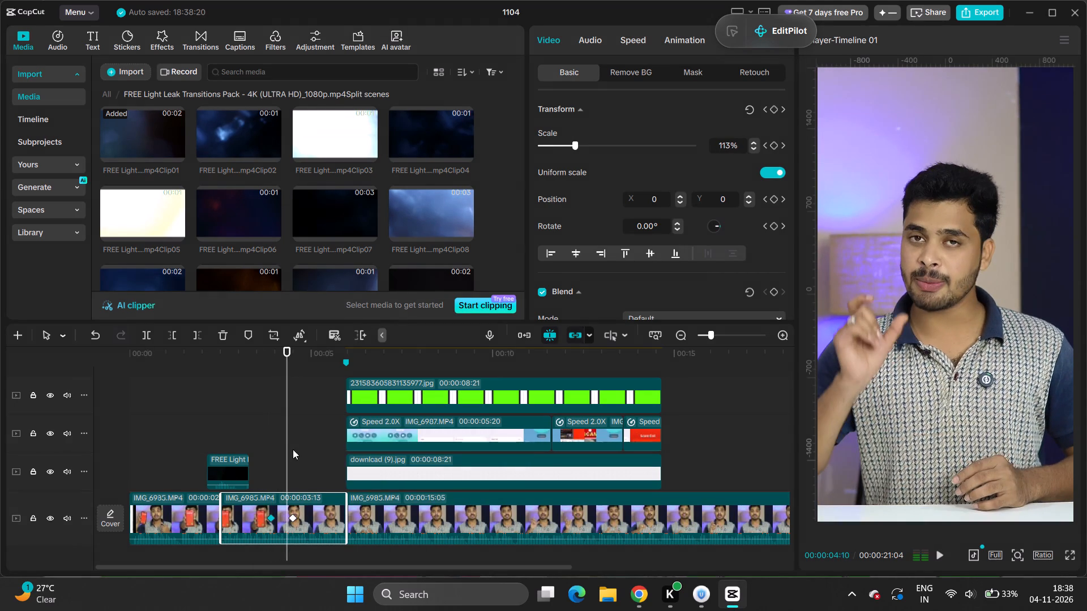
{"action": "left_click_drag", "start_coordinate": [286, 452], "coordinate": [250, 462]}
{"action": "key", "text": "space"}
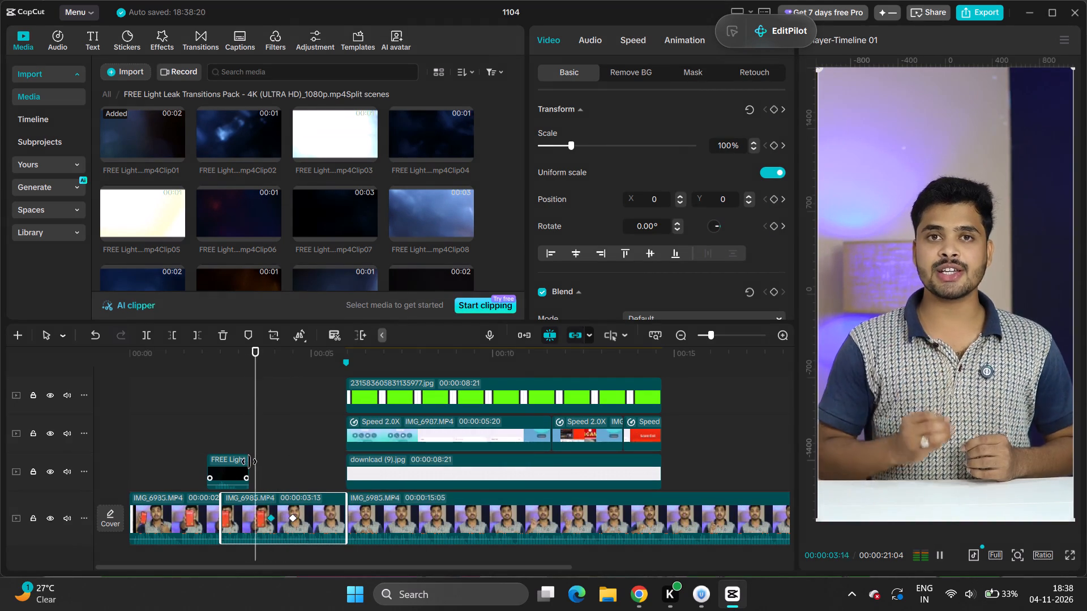
{"action": "key", "text": "space"}
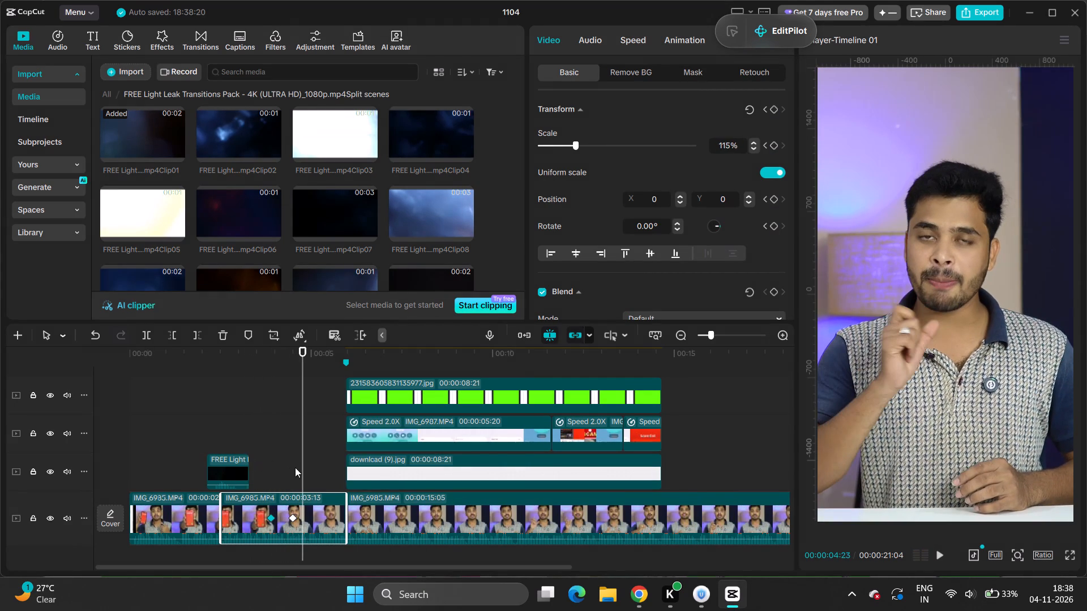
Move the 115% scale keyframe slightly earlier, closer to the first keyframe, and replay the zoom.
{"action": "left_click", "coordinate": [292, 515]}
{"action": "left_click", "coordinate": [290, 515]}
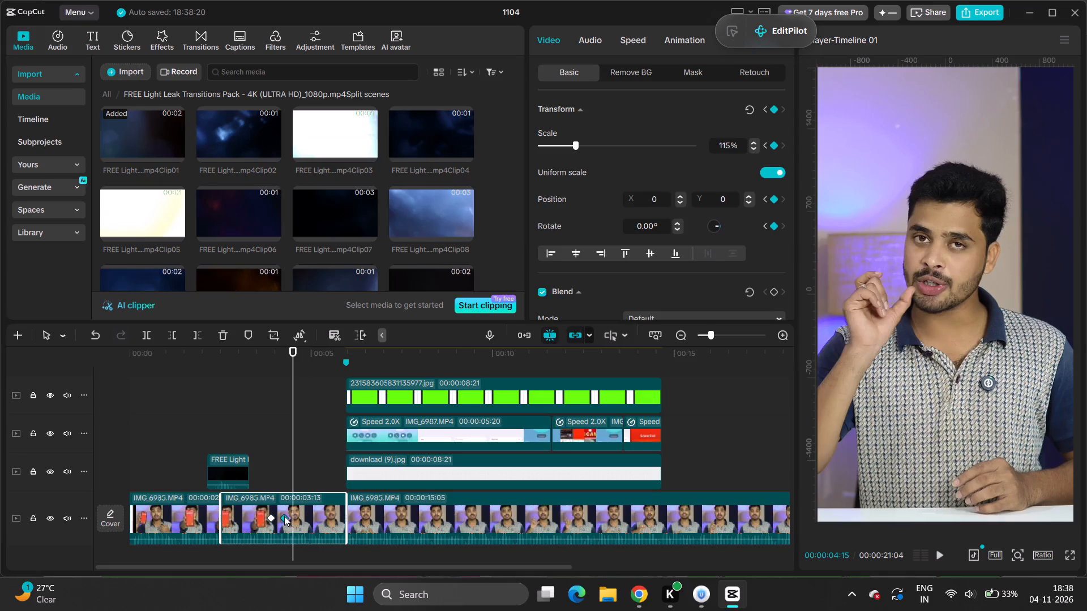
{"action": "left_click_drag", "start_coordinate": [292, 462], "coordinate": [265, 468]}
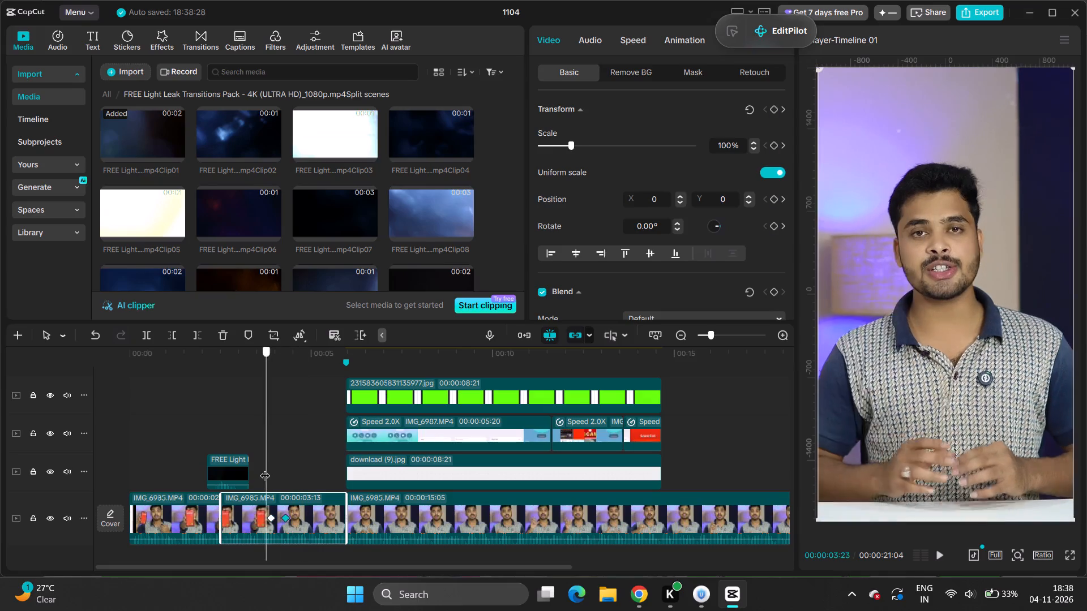
{"action": "left_click_drag", "start_coordinate": [265, 468], "coordinate": [263, 471]}
{"action": "key", "text": "space"}
{"action": "key", "text": "space"}
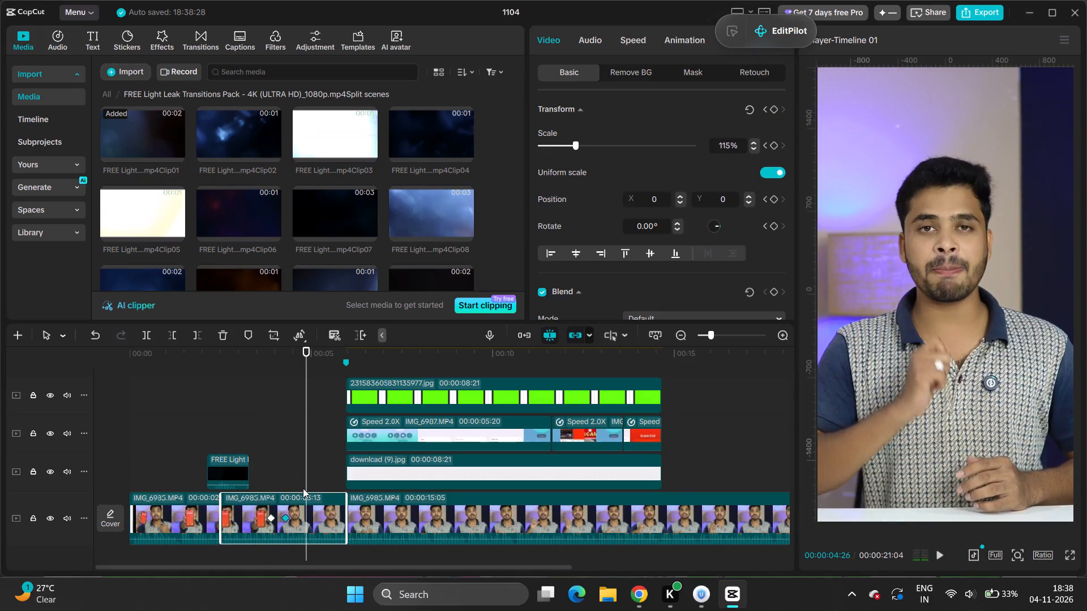
Duplicate the light leak clip onto a new track above the phone frame image, spanning the cut where the phone overlay begins.
{"action": "key", "text": "space"}
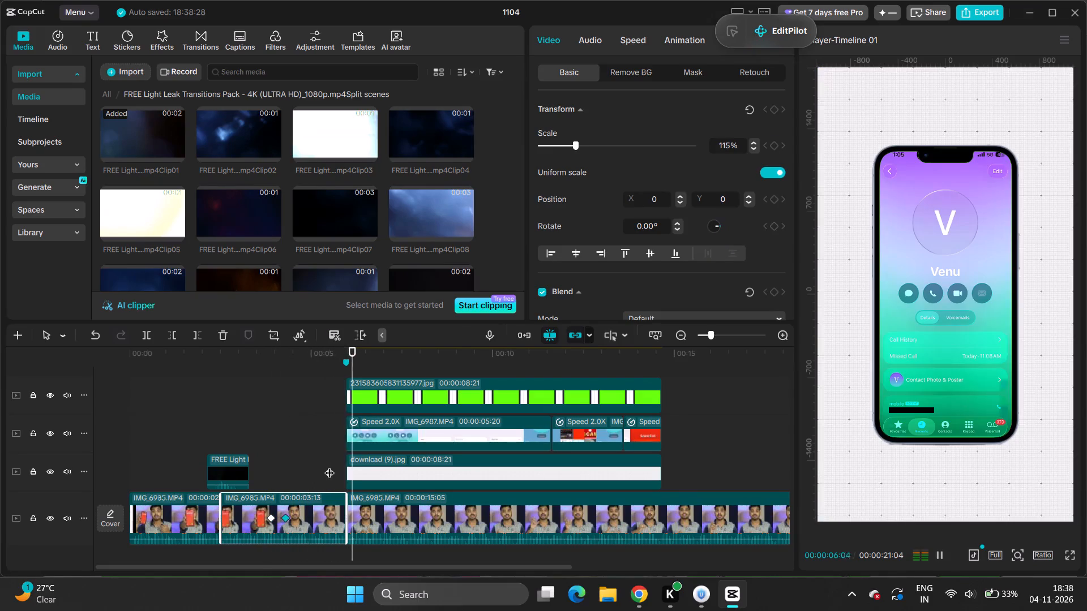
{"action": "key", "text": "space"}
{"action": "scroll", "coordinate": [345, 480], "scroll_direction": "up", "scroll_amount": 5}
{"action": "left_click", "coordinate": [230, 493]}
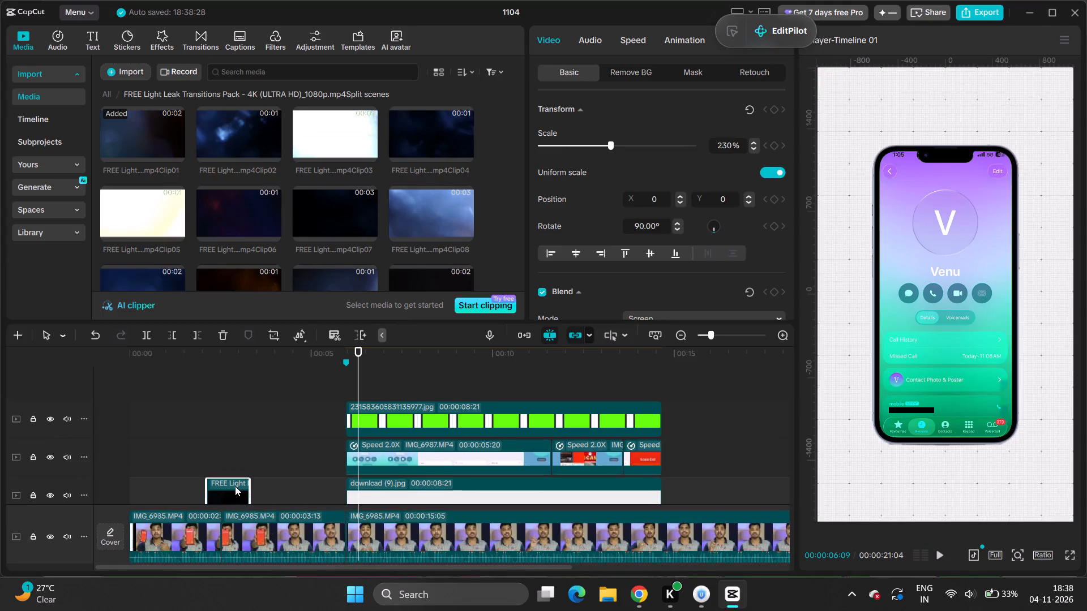
{"action": "left_click_drag", "start_coordinate": [235, 486], "coordinate": [361, 370], "text": "alt"}
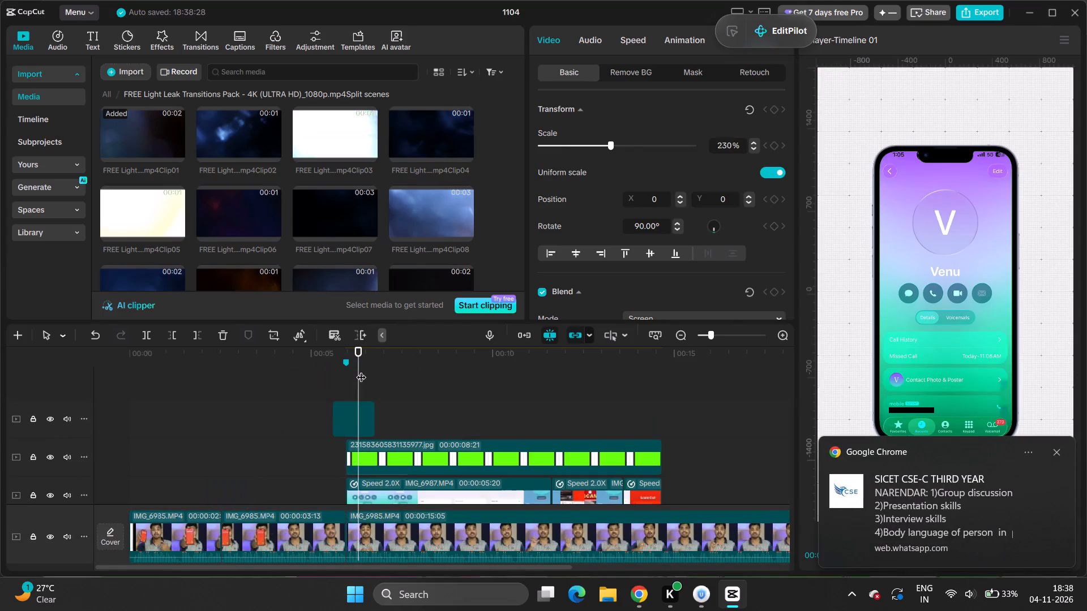
{"action": "left_click_drag", "start_coordinate": [358, 372], "coordinate": [338, 377]}
{"action": "key", "text": "space"}
{"action": "key", "text": "space"}
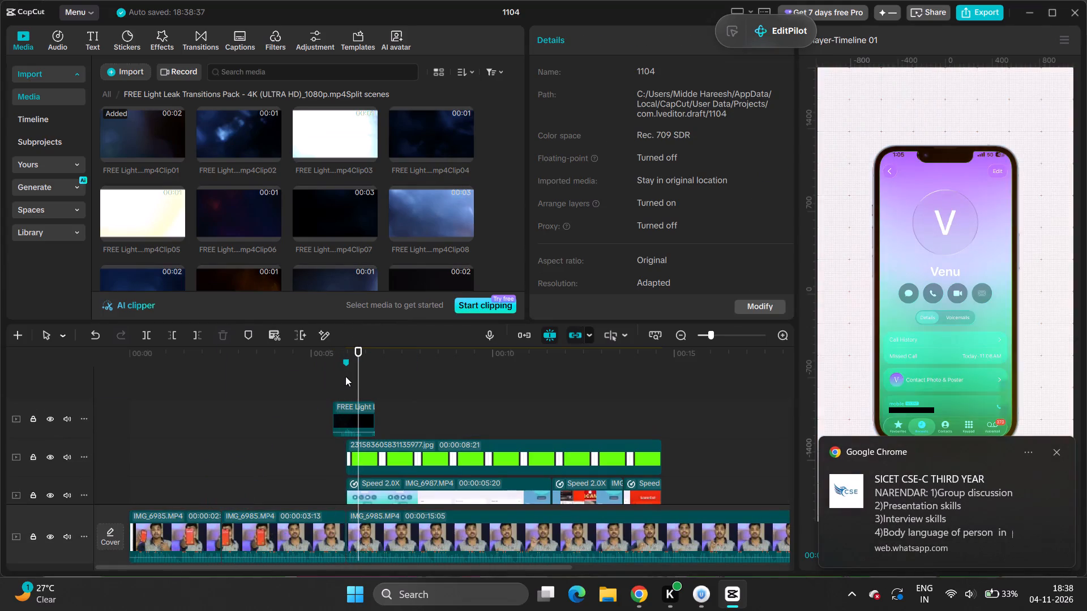
{"action": "left_click", "coordinate": [1058, 454]}
Search the In animations for ZOOM and apply Zoom 1 to the first IMG_6985 clip.
{"action": "scroll", "coordinate": [460, 424], "scroll_direction": "down", "scroll_amount": 5}
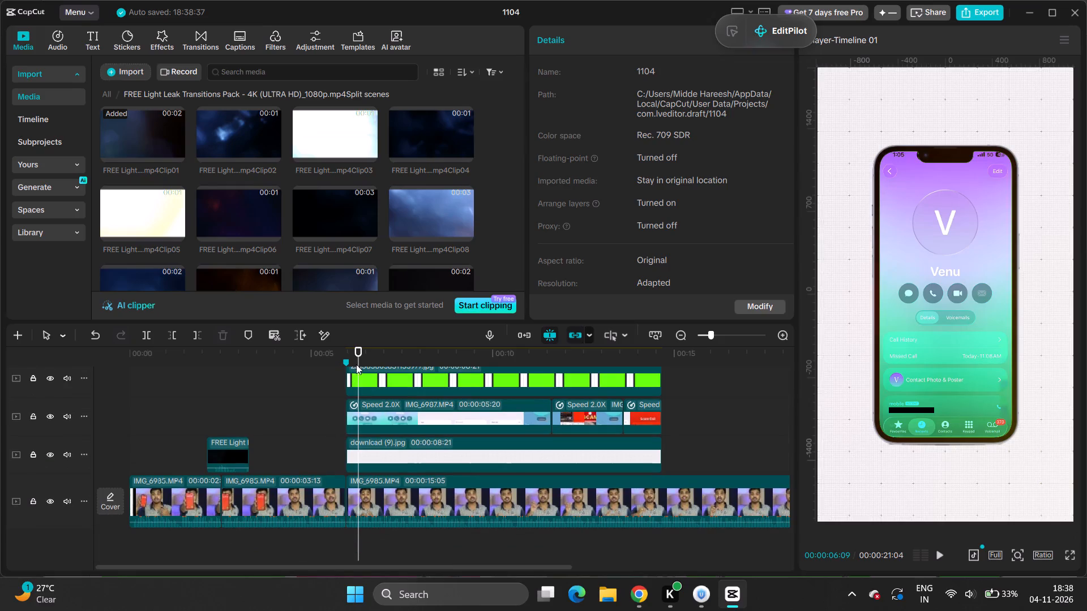
{"action": "left_click_drag", "start_coordinate": [352, 354], "coordinate": [110, 394]}
{"action": "key", "text": "space"}
{"action": "key", "text": "space"}
{"action": "left_click", "coordinate": [177, 482]}
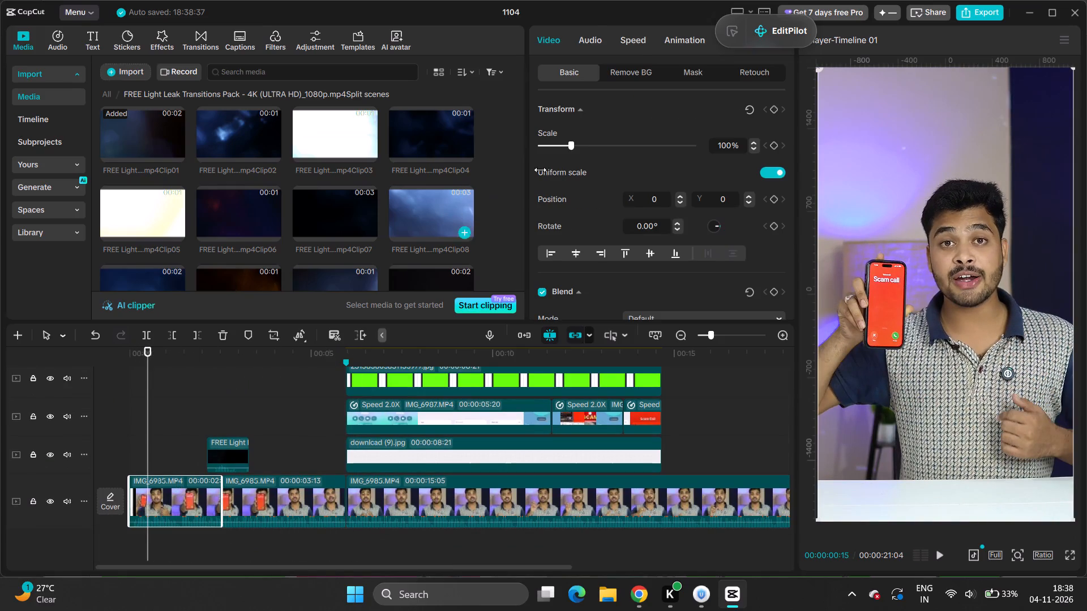
{"action": "left_click_drag", "start_coordinate": [743, 24], "coordinate": [1021, 13]}
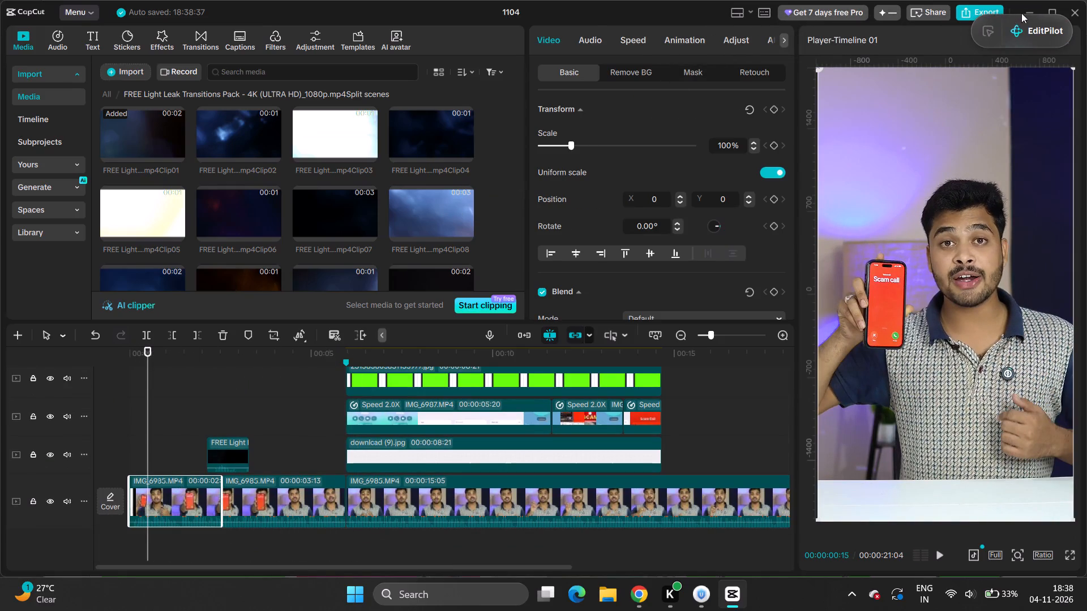
{"action": "left_click", "coordinate": [683, 45]}
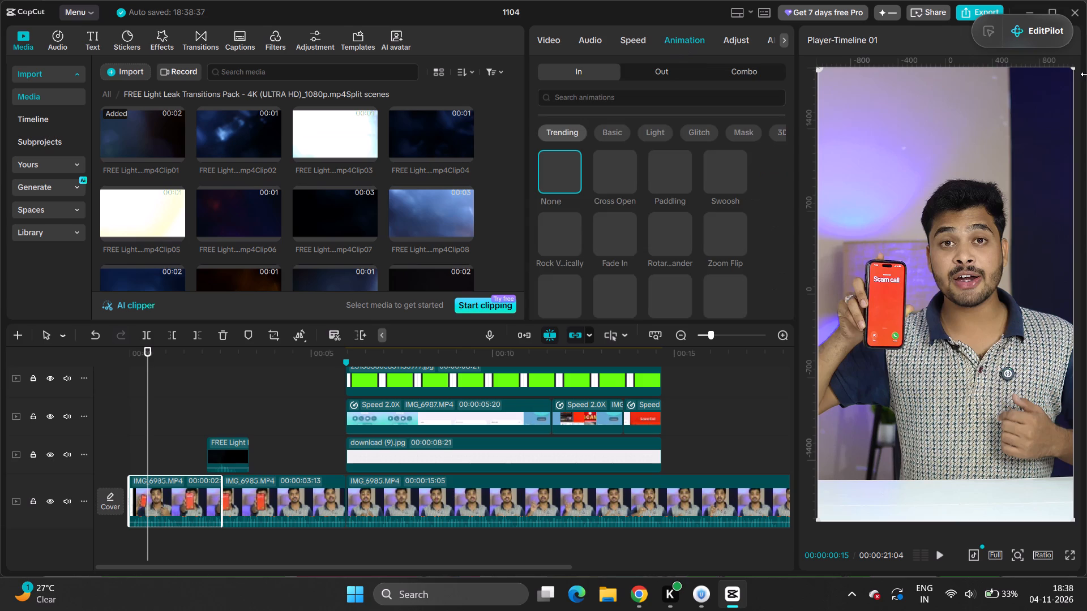
{"action": "left_click", "coordinate": [602, 101]}
{"action": "left_click", "coordinate": [574, 133]}
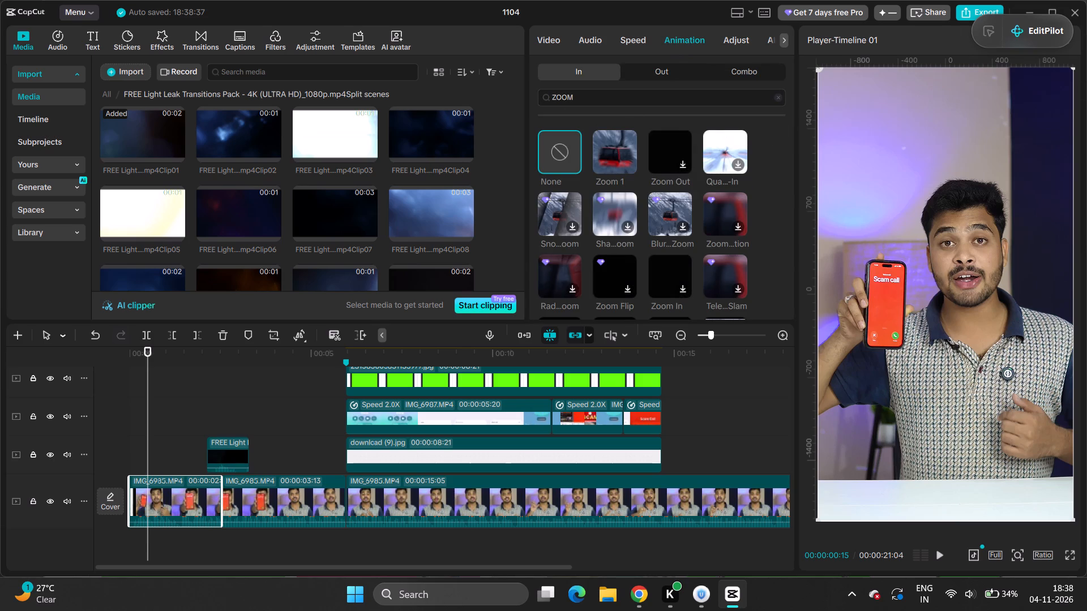
{"action": "left_click", "coordinate": [611, 156]}
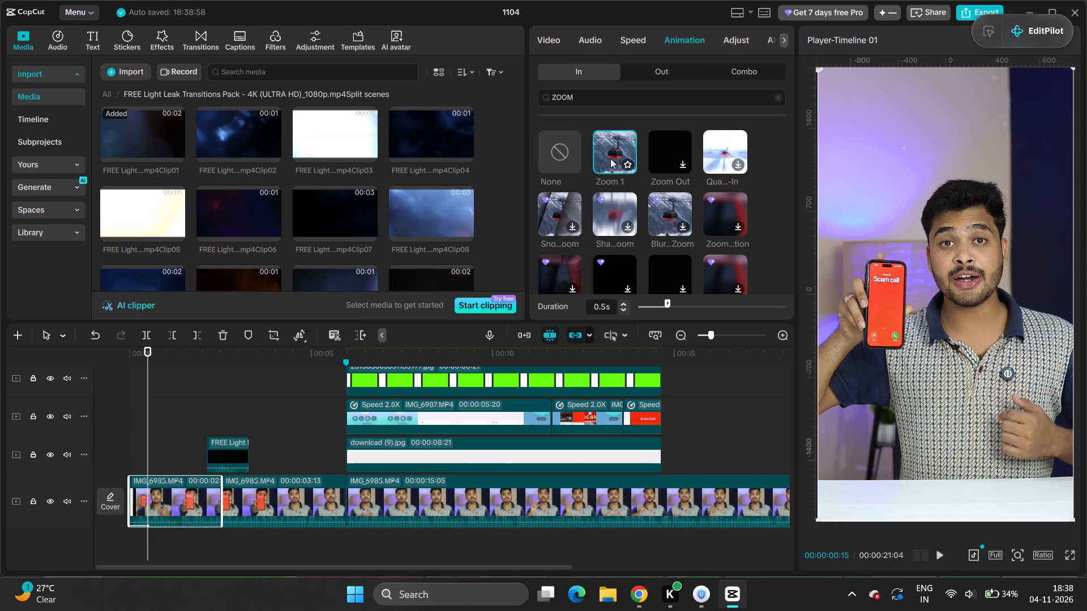
Play back the opening clip to check its entrance animation and the run-up to the light leak.
{"action": "key", "text": "space"}
{"action": "key", "text": "space"}
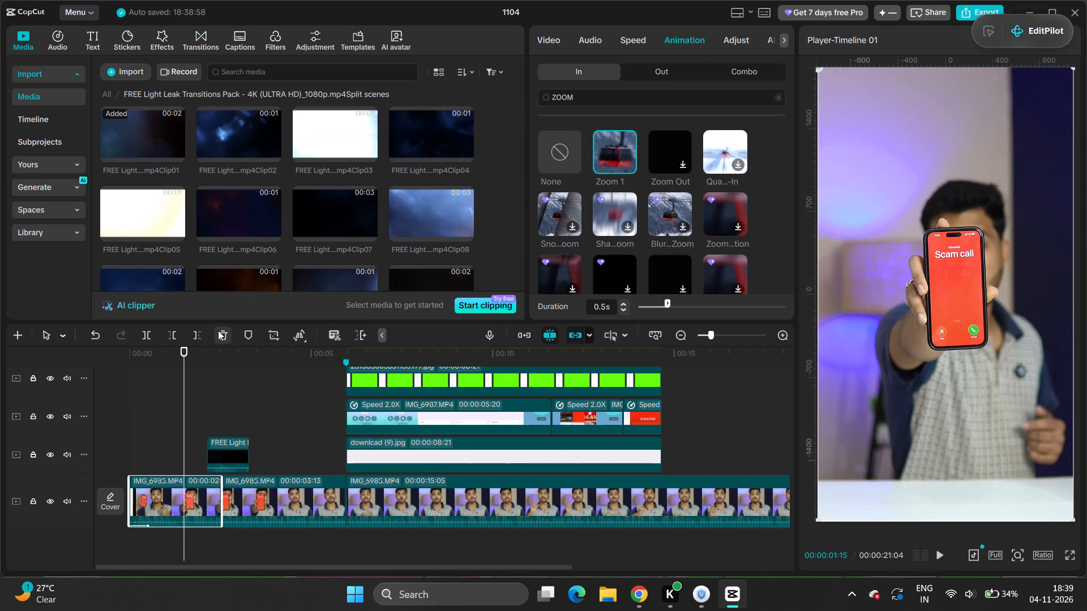
{"action": "key", "text": "space"}
{"action": "key", "text": "space"}
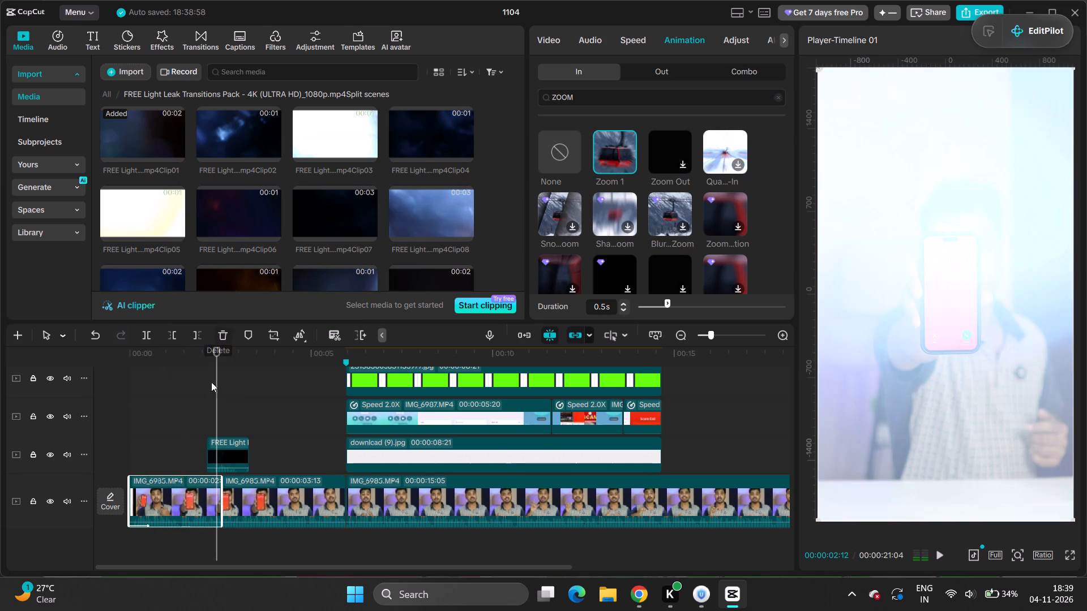
{"action": "left_click_drag", "start_coordinate": [215, 388], "coordinate": [134, 401]}
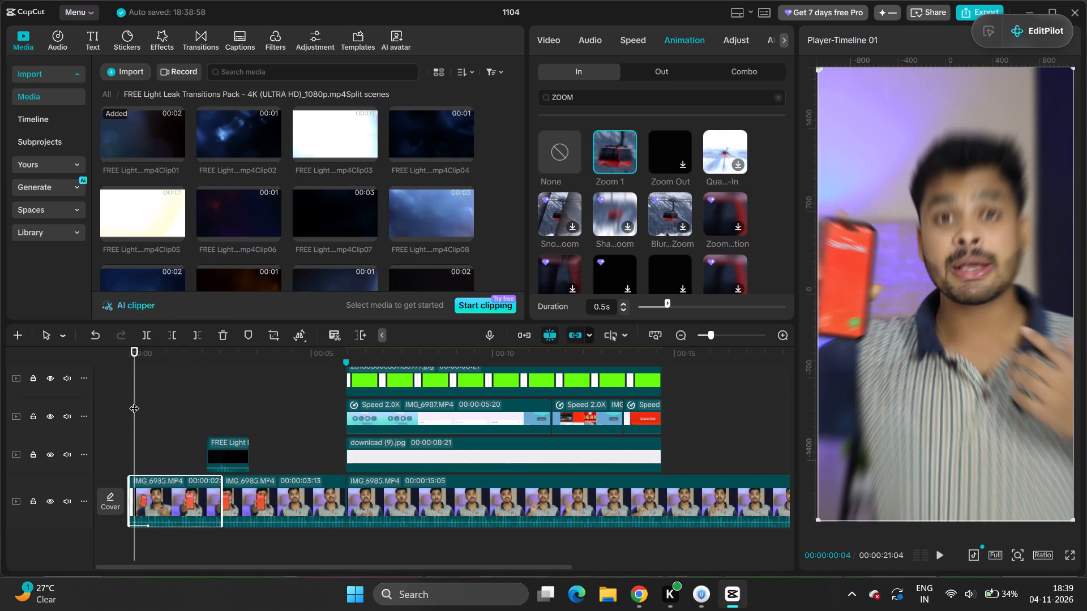
{"action": "key", "text": "space"}
{"action": "key", "text": "space"}
Move the first light leak clip up one track, keeping its position in time.
{"action": "left_click_drag", "start_coordinate": [225, 441], "coordinate": [224, 403]}
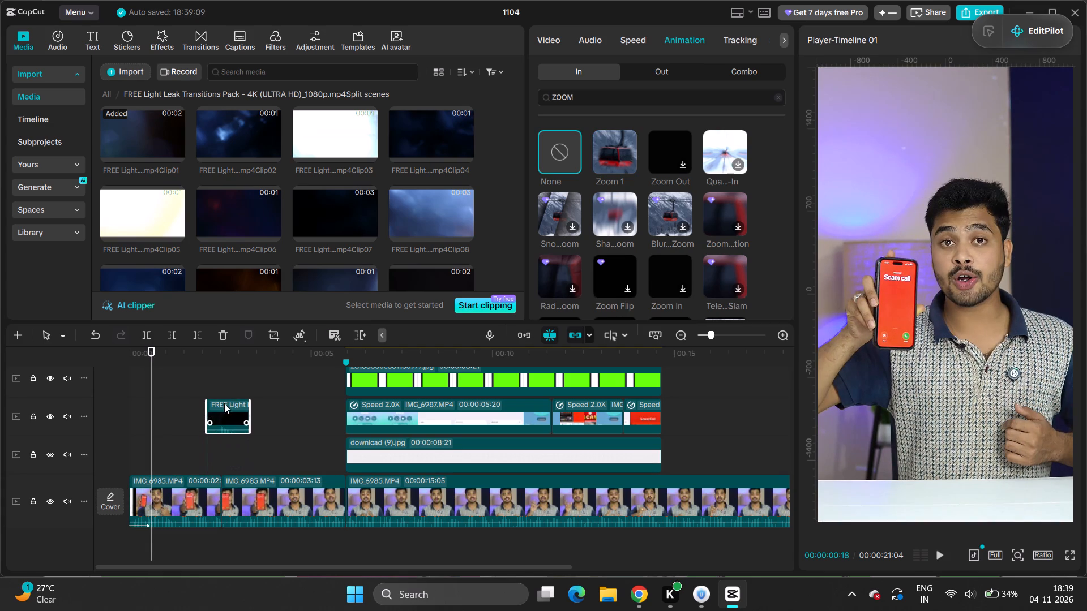
Duplicate the first IMG_6985 clip onto the track directly above the main track, aligned with the start of the timeline.
{"action": "left_click", "coordinate": [192, 484]}
{"action": "left_click_drag", "start_coordinate": [191, 484], "coordinate": [190, 436], "text": "alt"}
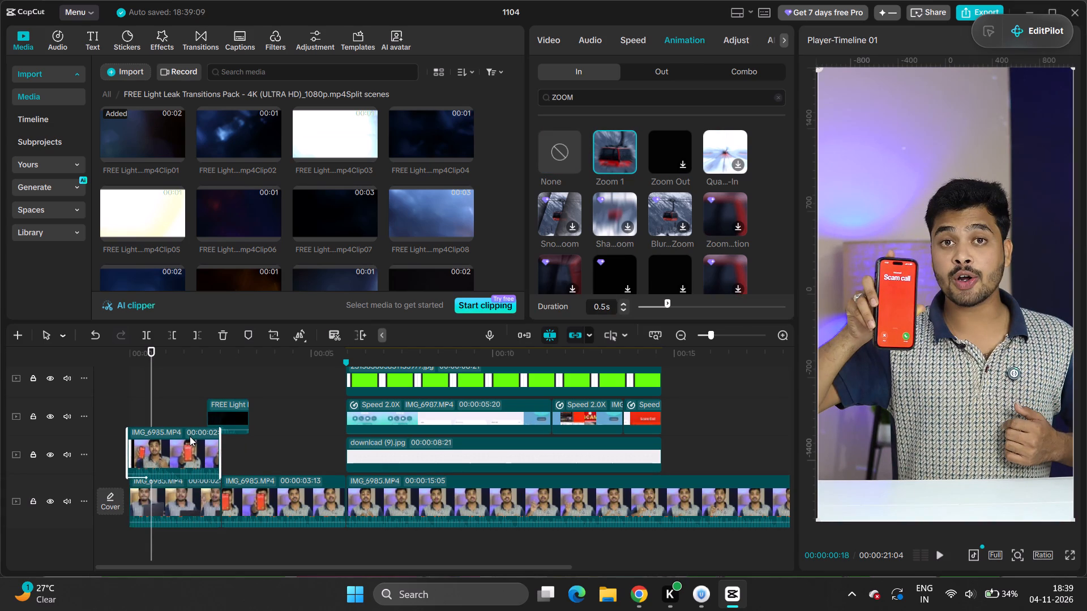
{"action": "left_click_drag", "start_coordinate": [190, 436], "coordinate": [191, 436], "text": "alt"}
{"action": "left_click_drag", "start_coordinate": [192, 444], "coordinate": [199, 477]}
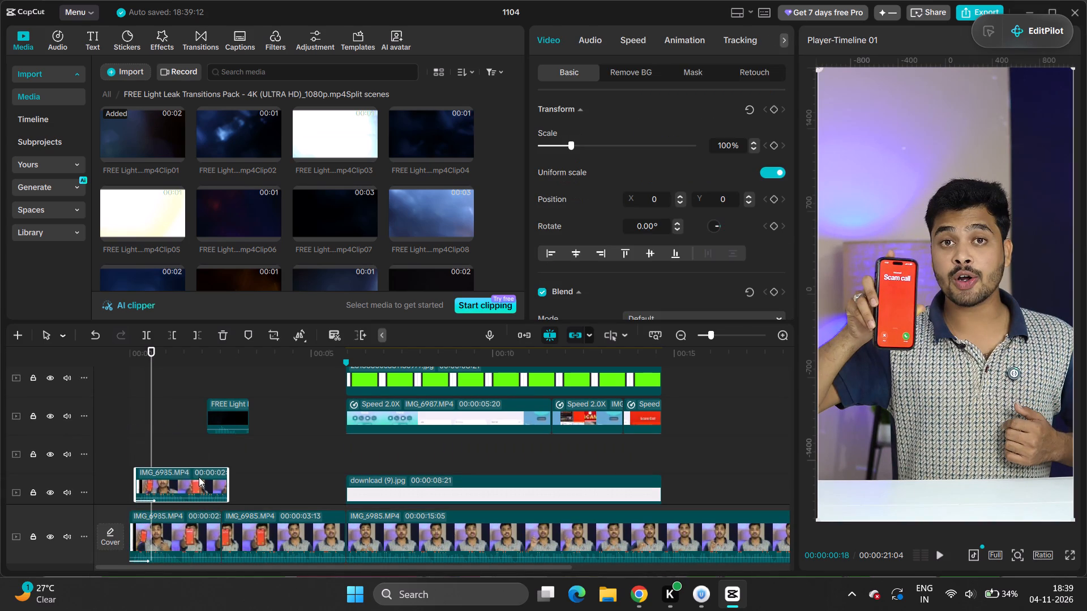
{"action": "left_click_drag", "start_coordinate": [199, 477], "coordinate": [199, 479]}
{"action": "key", "text": "space"}
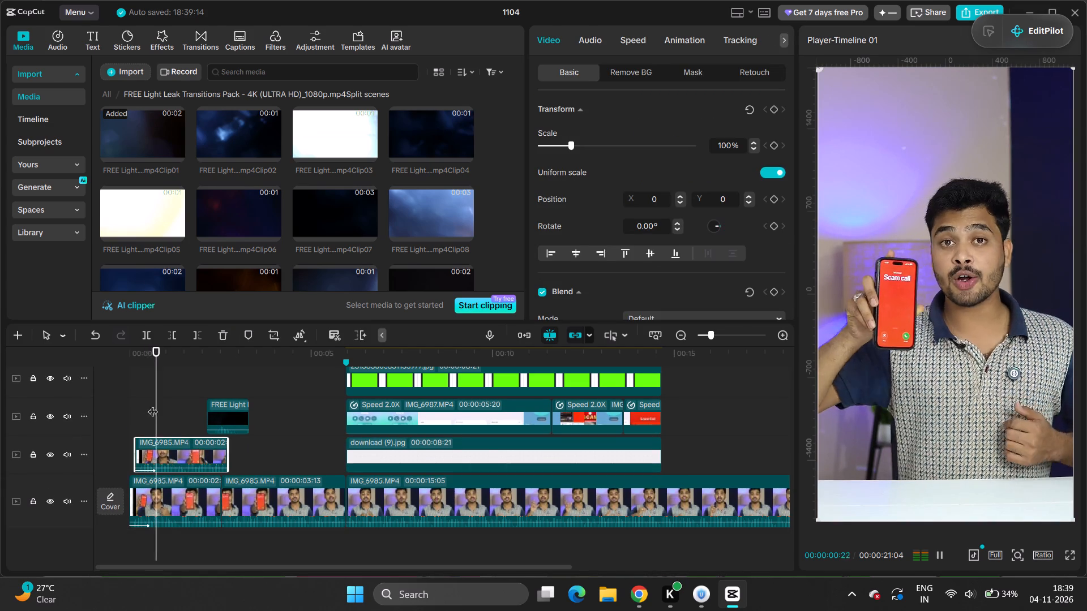
{"action": "key", "text": "space"}
{"action": "key", "text": "space"}
{"action": "key", "text": "space"}
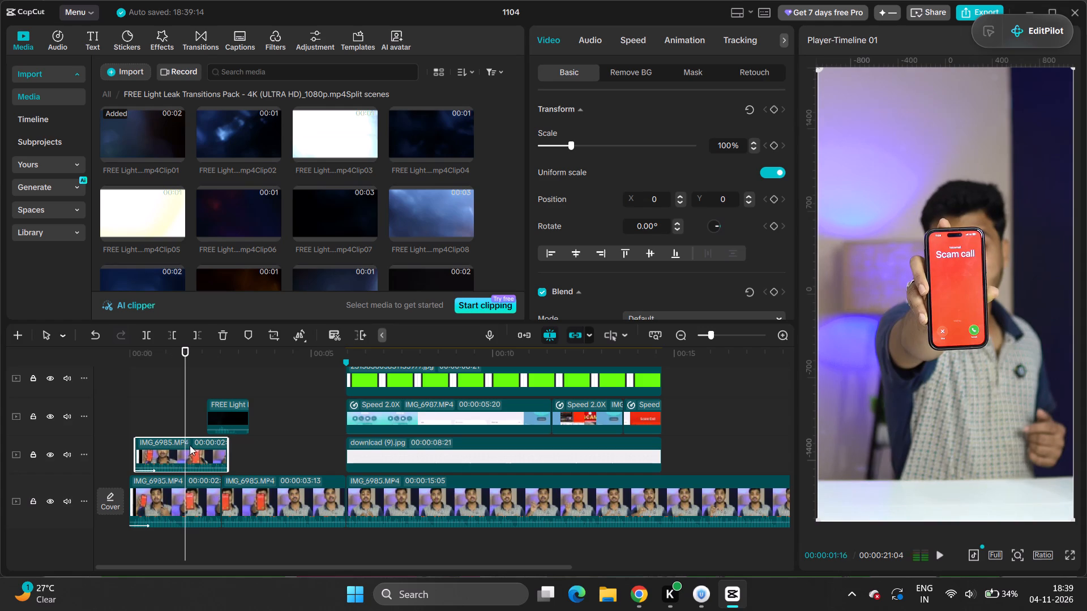
{"action": "left_click_drag", "start_coordinate": [190, 446], "coordinate": [185, 449]}
{"action": "left_click_drag", "start_coordinate": [182, 415], "coordinate": [119, 431]}
{"action": "key", "text": "space"}
{"action": "key", "text": "space"}
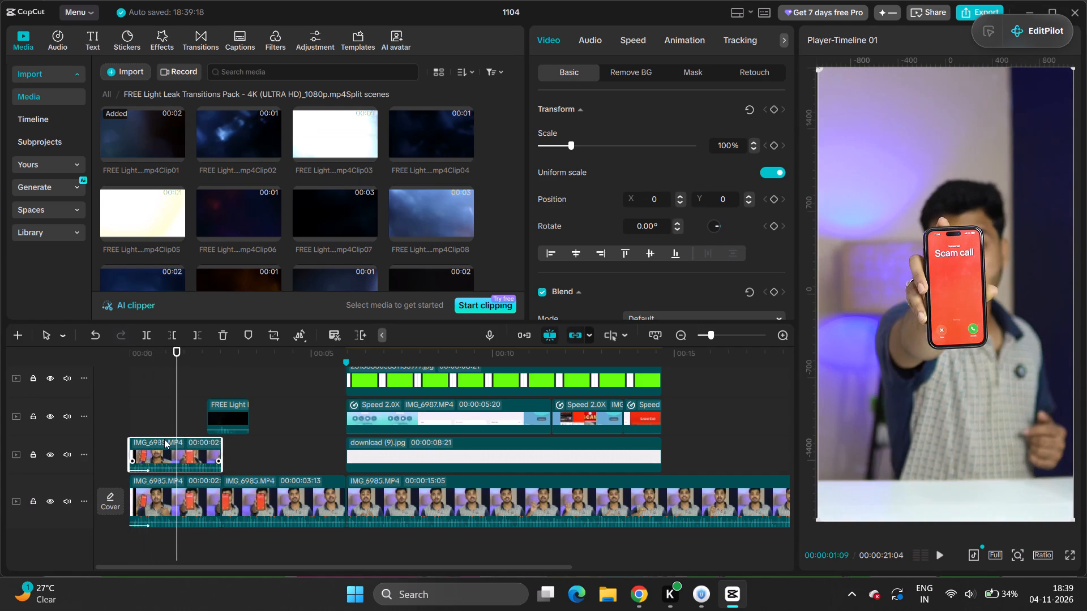
Mute the duplicated IMG_6985 clip by lowering its volume to -∞ dB.
{"action": "left_click", "coordinate": [597, 40]}
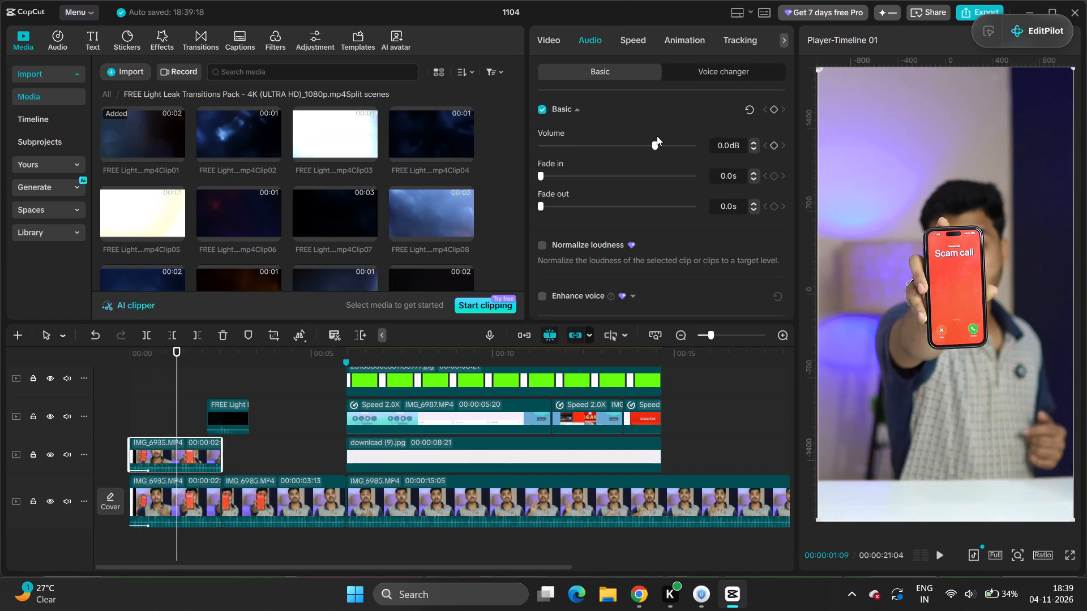
{"action": "left_click_drag", "start_coordinate": [654, 144], "coordinate": [397, 166]}
{"action": "key", "text": "space"}
{"action": "key", "text": "space"}
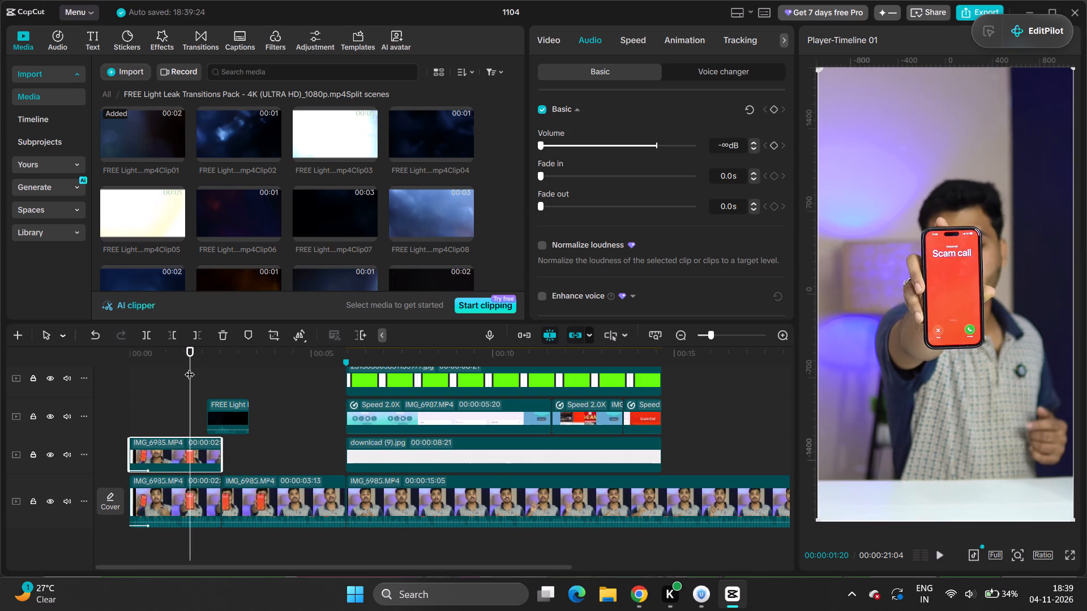
Trim the start of the duplicated clip to about 00:00:00:25, where the phone moves toward the camera, keeping its end in place.
{"action": "left_click_drag", "start_coordinate": [190, 367], "coordinate": [125, 405]}
{"action": "key", "text": "space"}
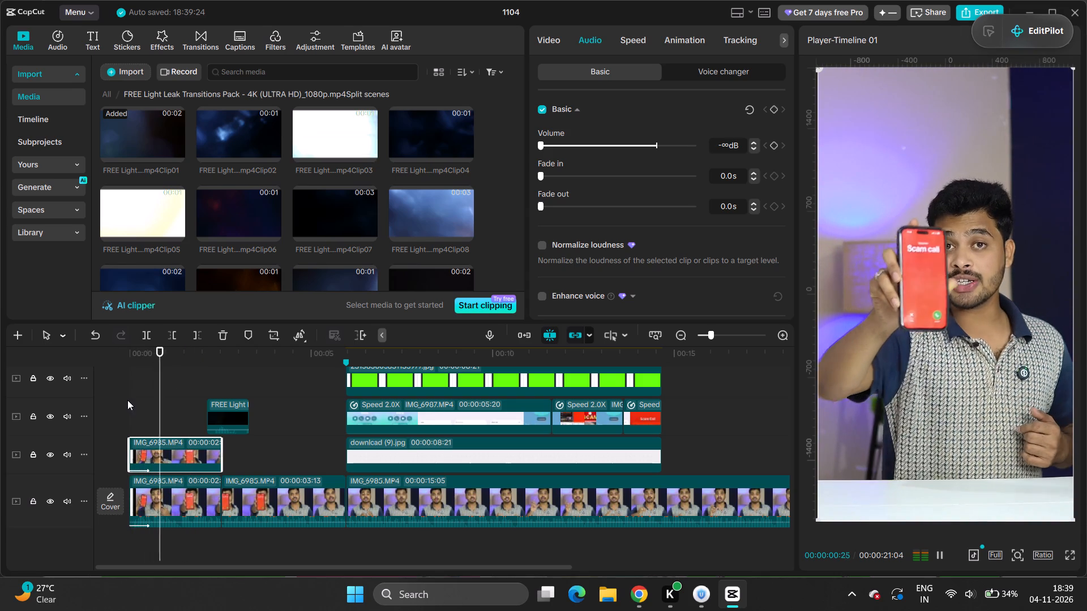
{"action": "key", "text": "space"}
{"action": "left_click_drag", "start_coordinate": [129, 449], "coordinate": [130, 449]}
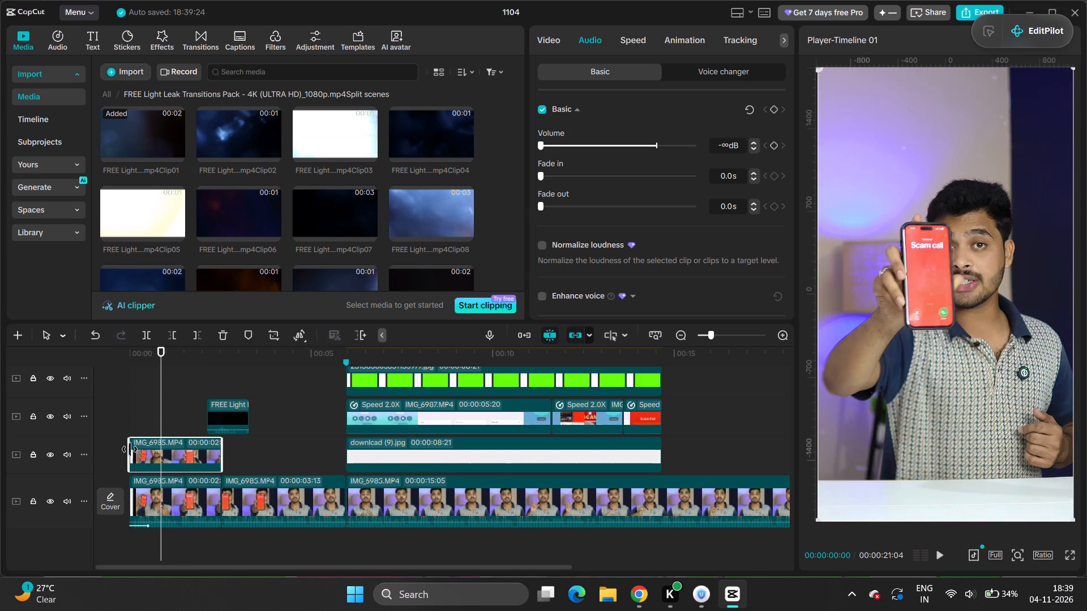
{"action": "left_click_drag", "start_coordinate": [130, 449], "coordinate": [161, 448]}
Enable custom background removal on the duplicated clip and brush over the phone at 00:00:01:14 with the size 20 smart brush.
{"action": "left_click_drag", "start_coordinate": [156, 406], "coordinate": [142, 408]}
{"action": "key", "text": "space"}
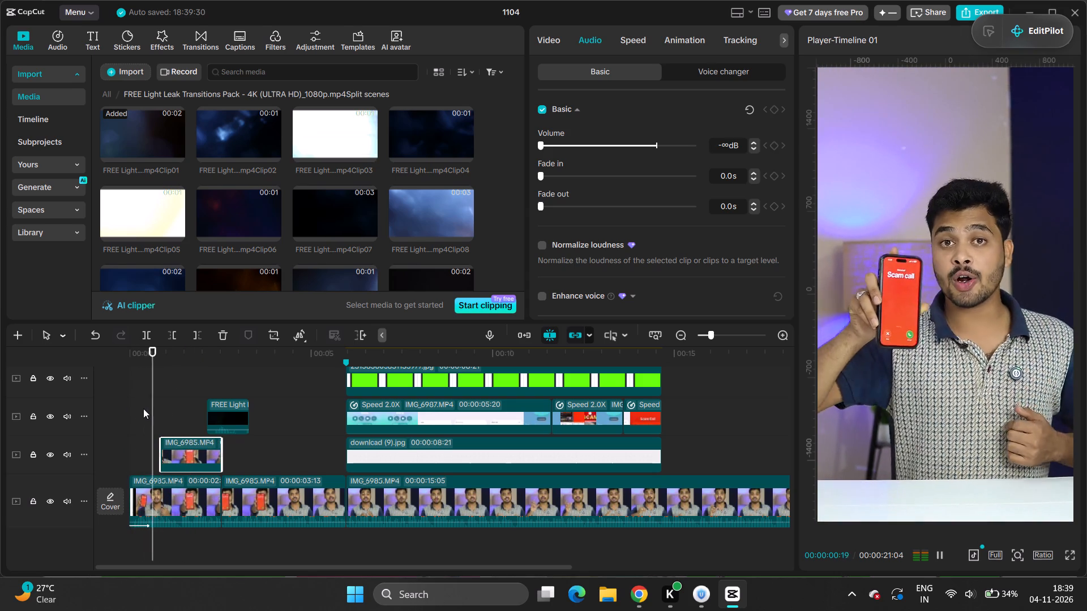
{"action": "key", "text": "space"}
{"action": "key", "text": "space"}
{"action": "key", "text": "space"}
{"action": "left_click", "coordinate": [192, 453]}
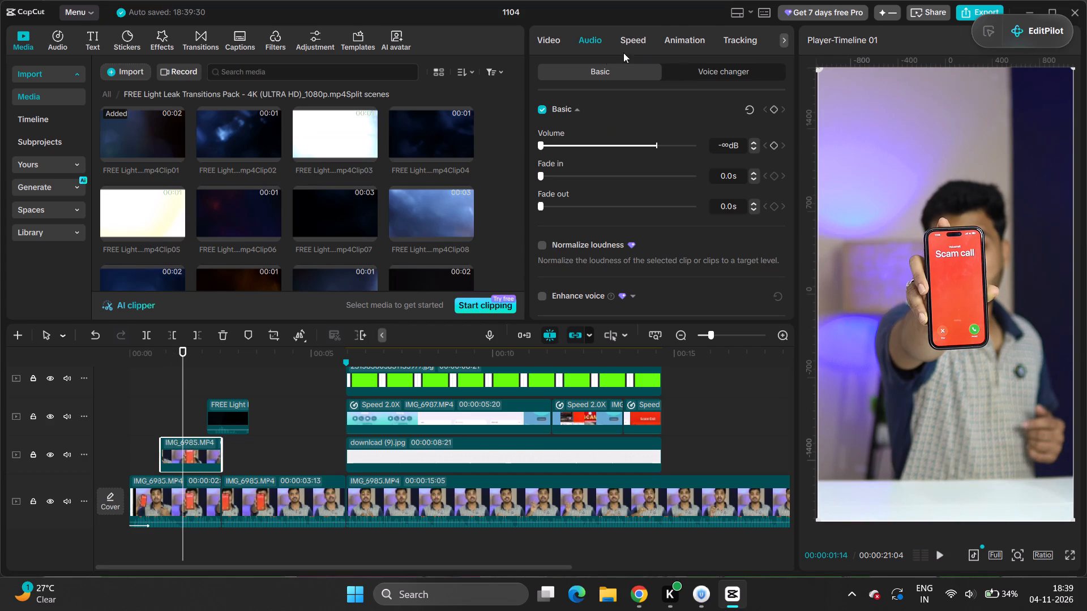
{"action": "scroll", "coordinate": [631, 204], "scroll_direction": "up", "scroll_amount": 7}
{"action": "left_click", "coordinate": [546, 33]}
{"action": "left_click", "coordinate": [619, 70]}
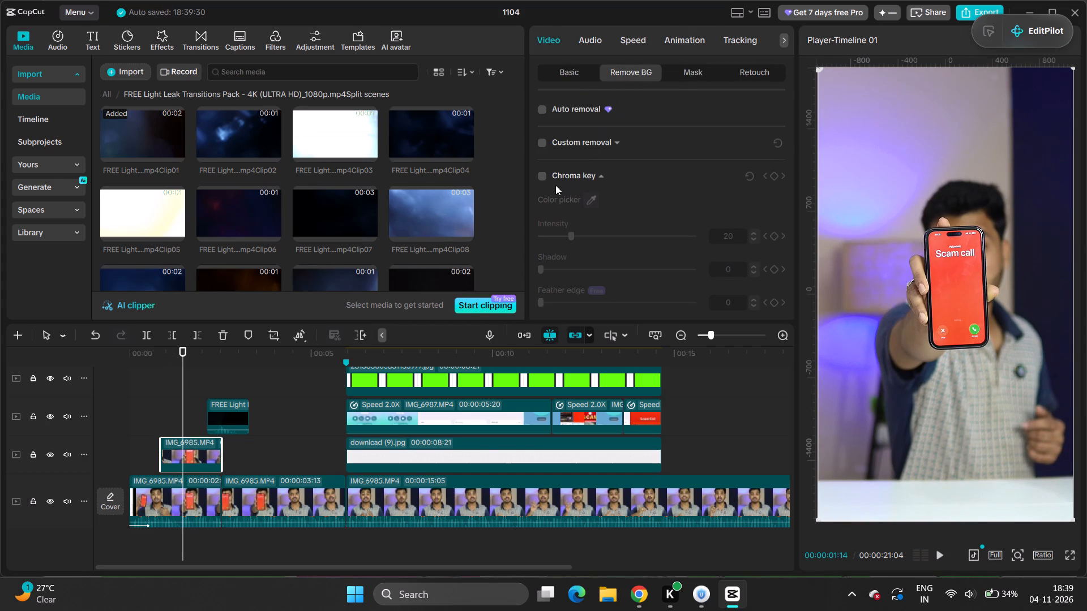
{"action": "left_click", "coordinate": [542, 141]}
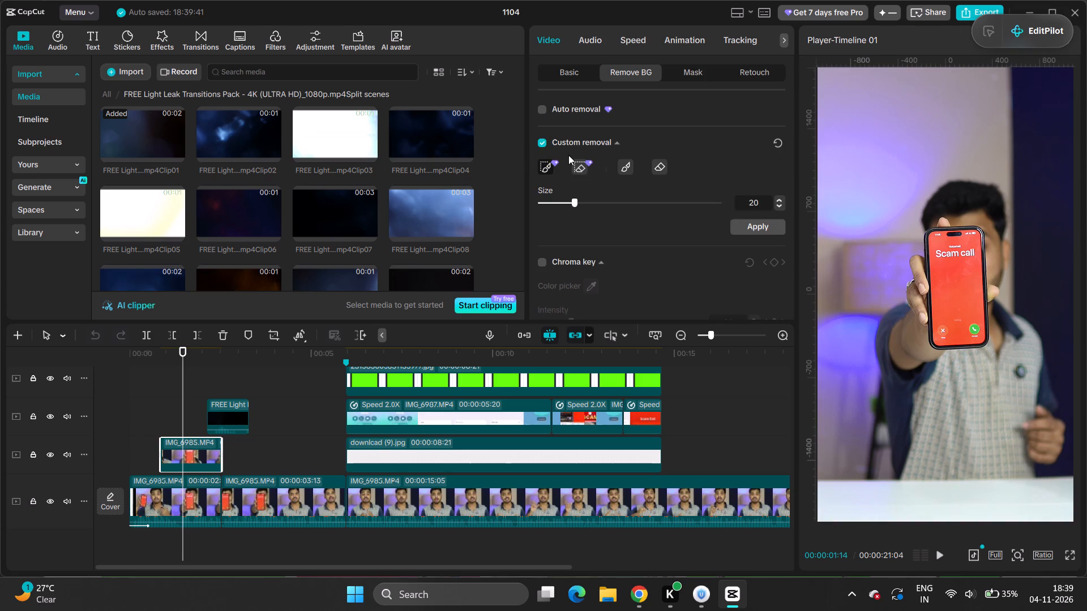
{"action": "left_click_drag", "start_coordinate": [977, 231], "coordinate": [955, 228]}
{"action": "left_click_drag", "start_coordinate": [955, 228], "coordinate": [931, 310]}
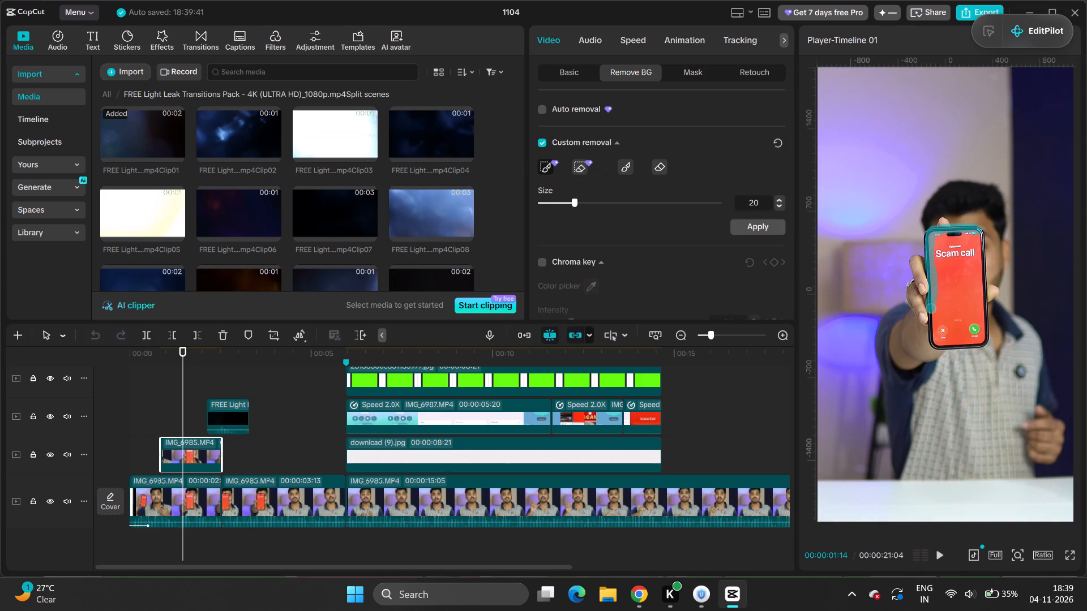
{"action": "left_click_drag", "start_coordinate": [931, 310], "coordinate": [980, 347]}
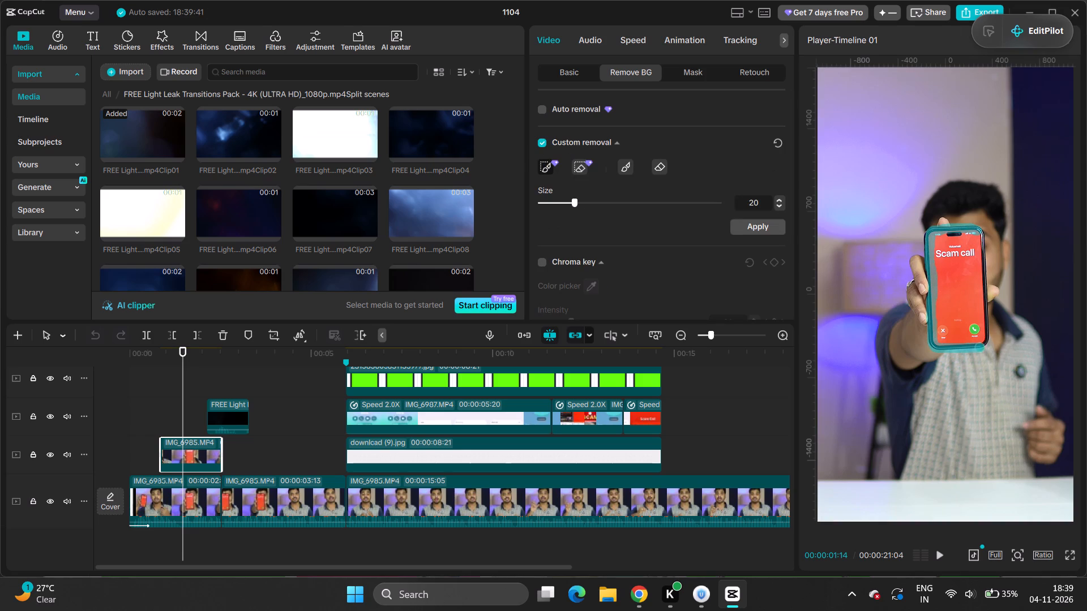
{"action": "left_click_drag", "start_coordinate": [980, 347], "coordinate": [980, 233]}
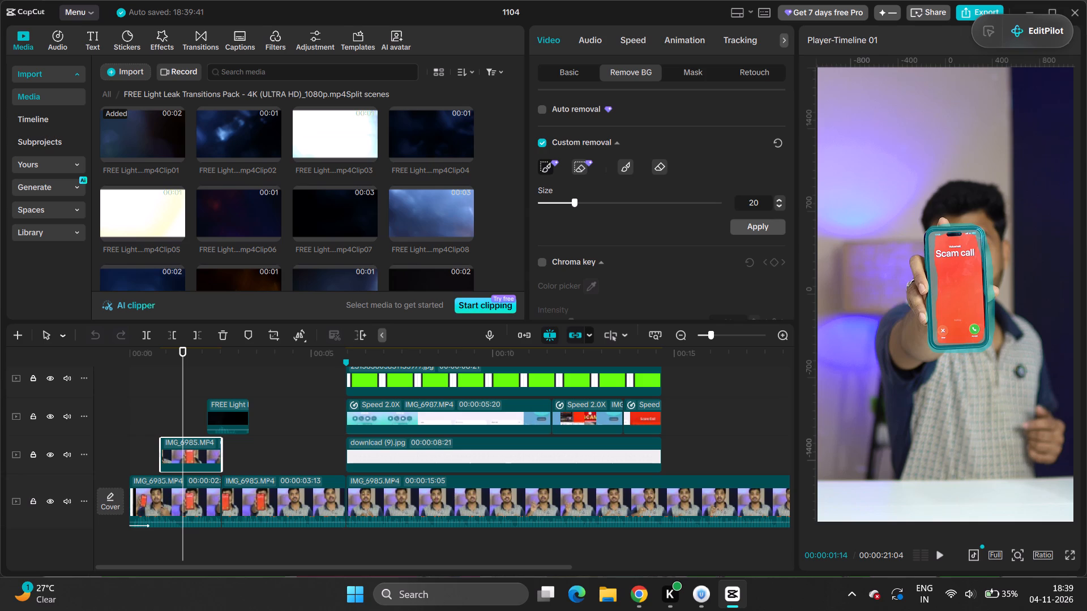
{"action": "left_click_drag", "start_coordinate": [980, 233], "coordinate": [946, 272]}
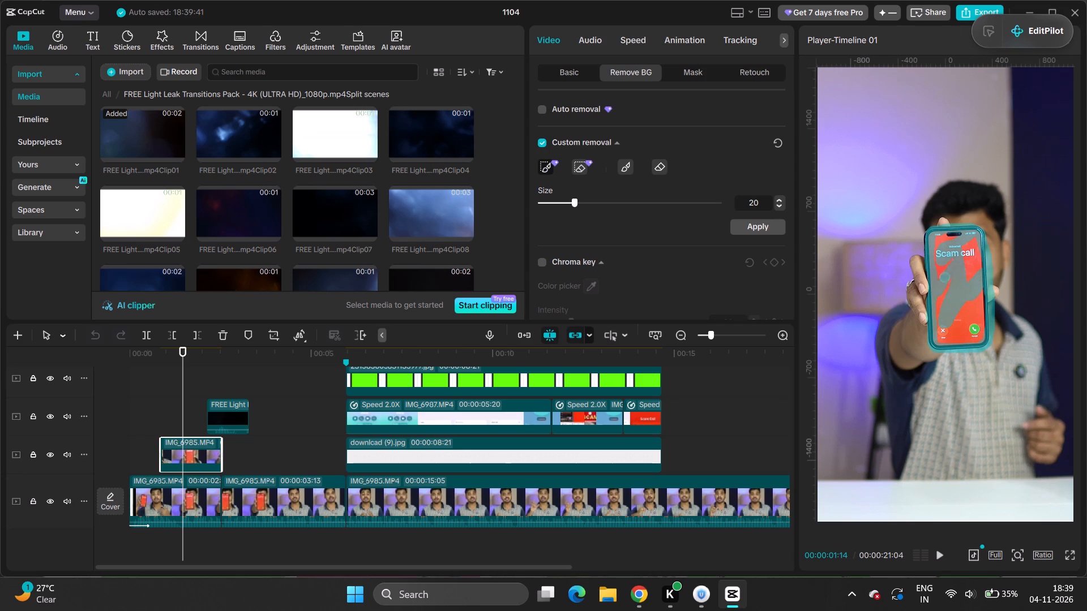
{"action": "left_click_drag", "start_coordinate": [946, 272], "coordinate": [947, 263]}
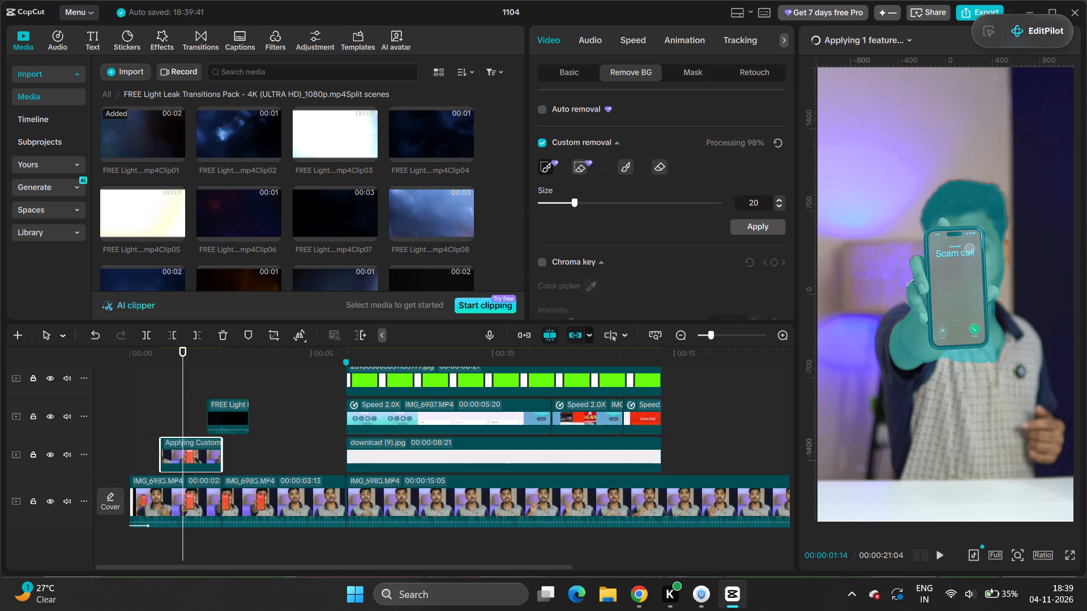
Erase the head, hand, arm and fingers from the cutout with the smart eraser, leaving only the phone selected, and apply the removal.
{"action": "left_click", "coordinate": [580, 166]}
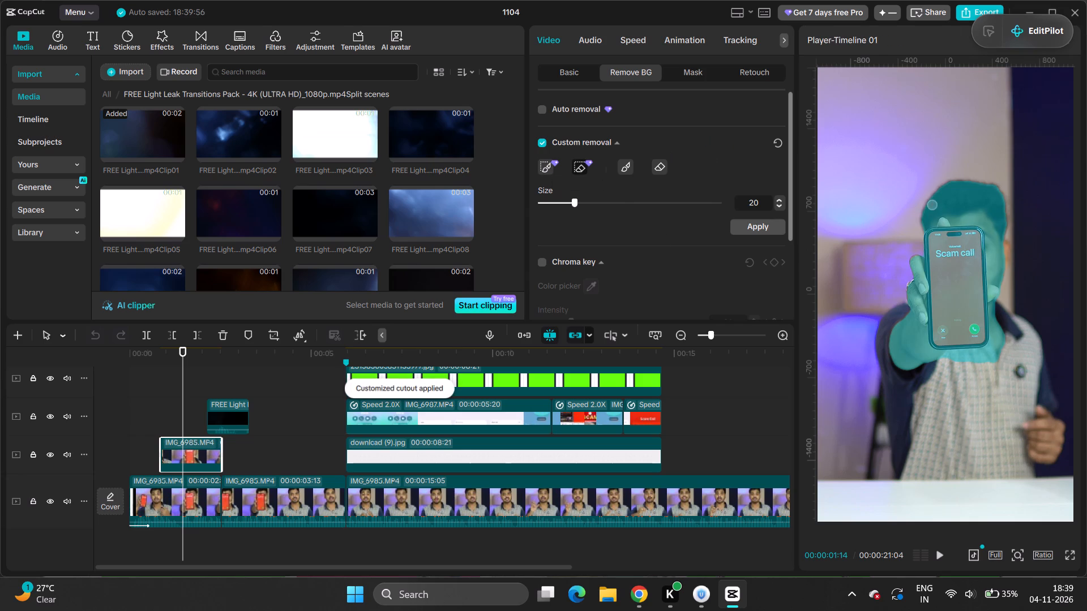
{"action": "left_click_drag", "start_coordinate": [926, 207], "coordinate": [1016, 298]}
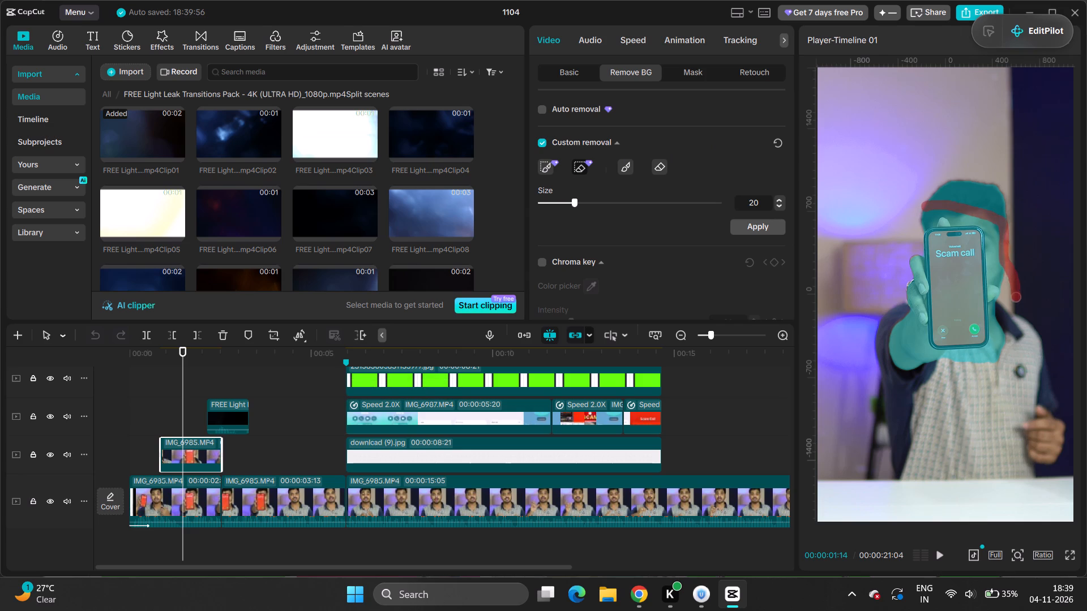
{"action": "left_click_drag", "start_coordinate": [1016, 298], "coordinate": [1002, 345]}
{"action": "left_click", "coordinate": [1002, 345]}
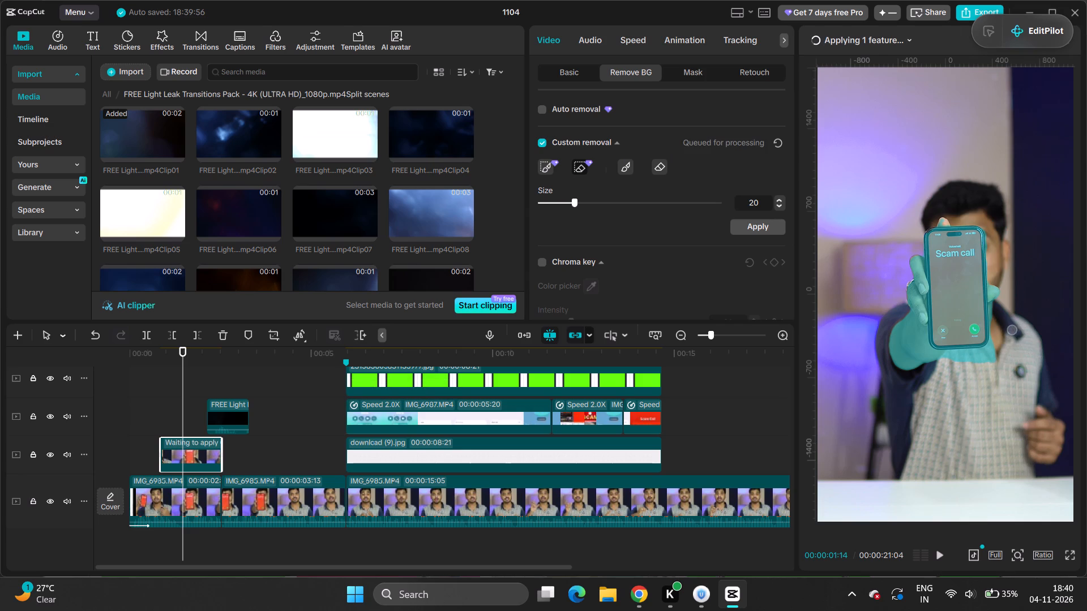
{"action": "left_click_drag", "start_coordinate": [1001, 347], "coordinate": [953, 355]}
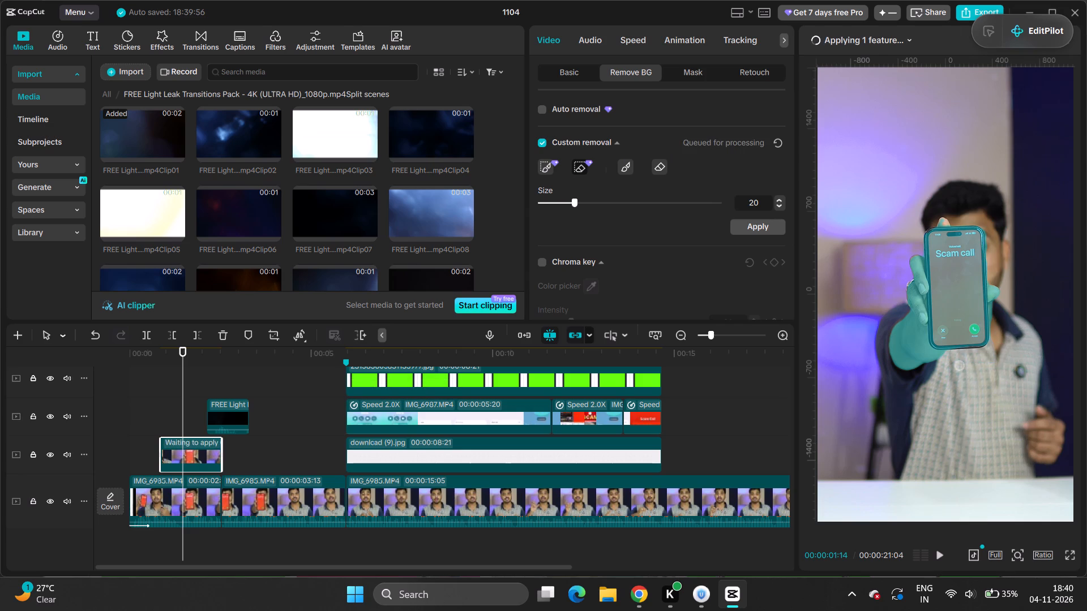
{"action": "left_click_drag", "start_coordinate": [925, 366], "coordinate": [906, 271]}
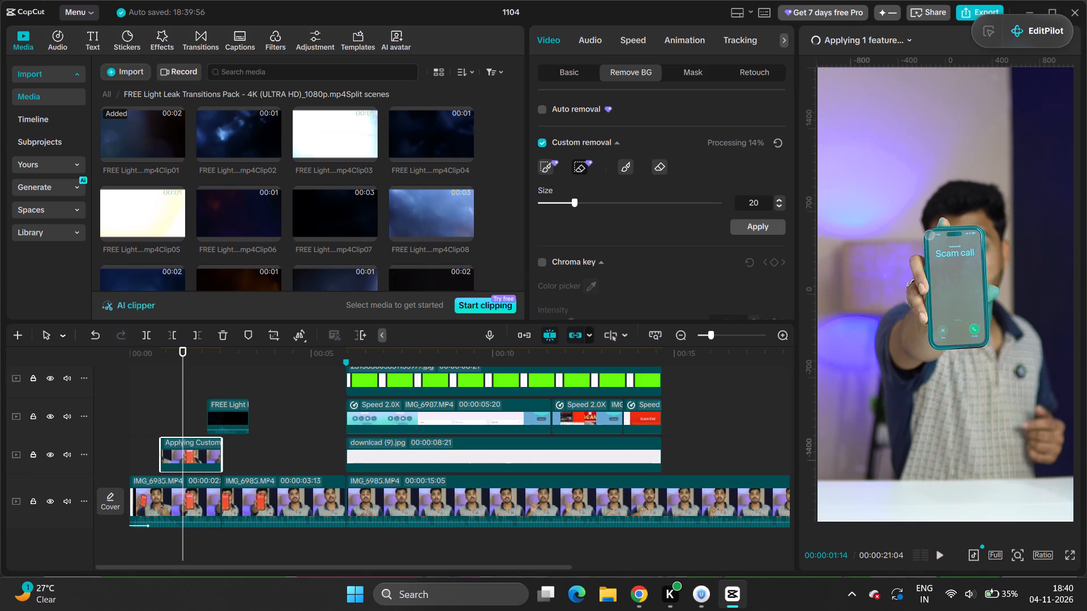
{"action": "left_click", "coordinate": [940, 223]}
{"action": "left_click_drag", "start_coordinate": [947, 221], "coordinate": [942, 221]}
{"action": "left_click_drag", "start_coordinate": [942, 221], "coordinate": [936, 222]}
{"action": "left_click_drag", "start_coordinate": [995, 285], "coordinate": [995, 297]}
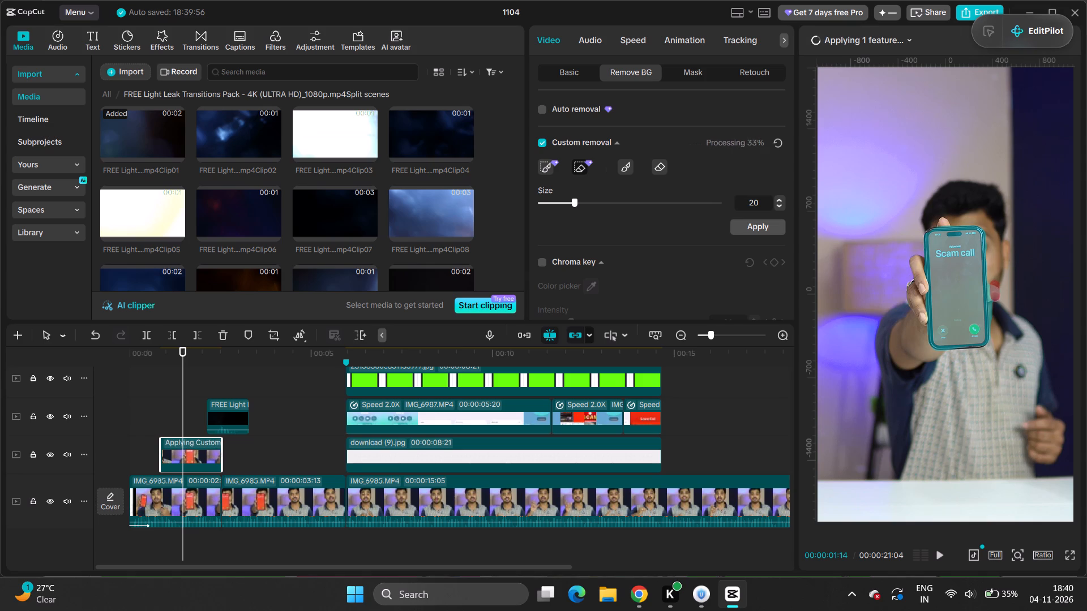
{"action": "left_click_drag", "start_coordinate": [995, 297], "coordinate": [997, 316]}
{"action": "left_click", "coordinate": [997, 317]}
{"action": "left_click_drag", "start_coordinate": [998, 324], "coordinate": [993, 304]}
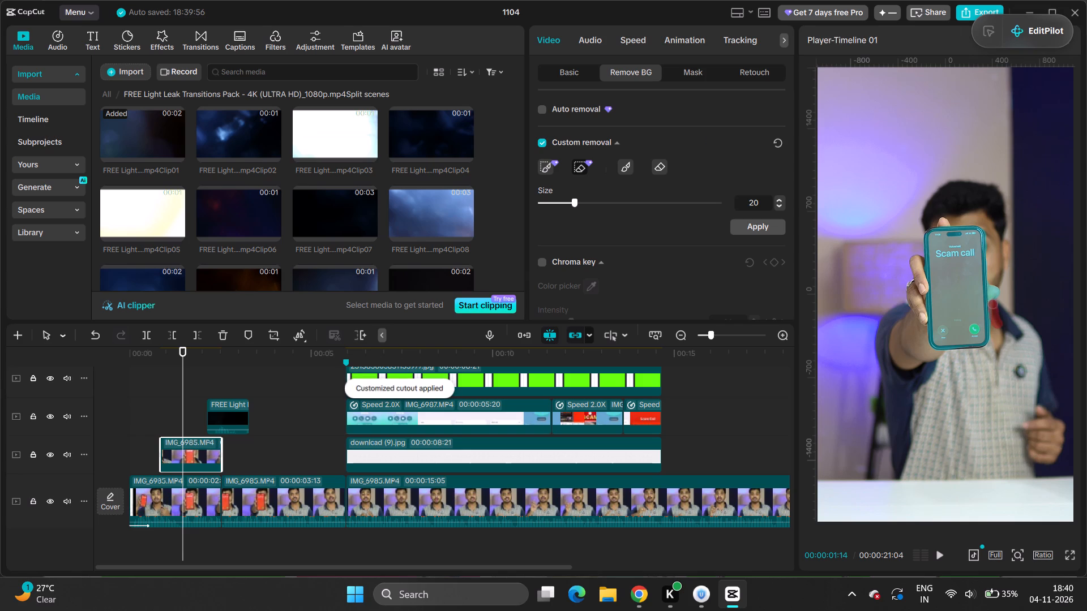
{"action": "left_click_drag", "start_coordinate": [993, 304], "coordinate": [1003, 269]}
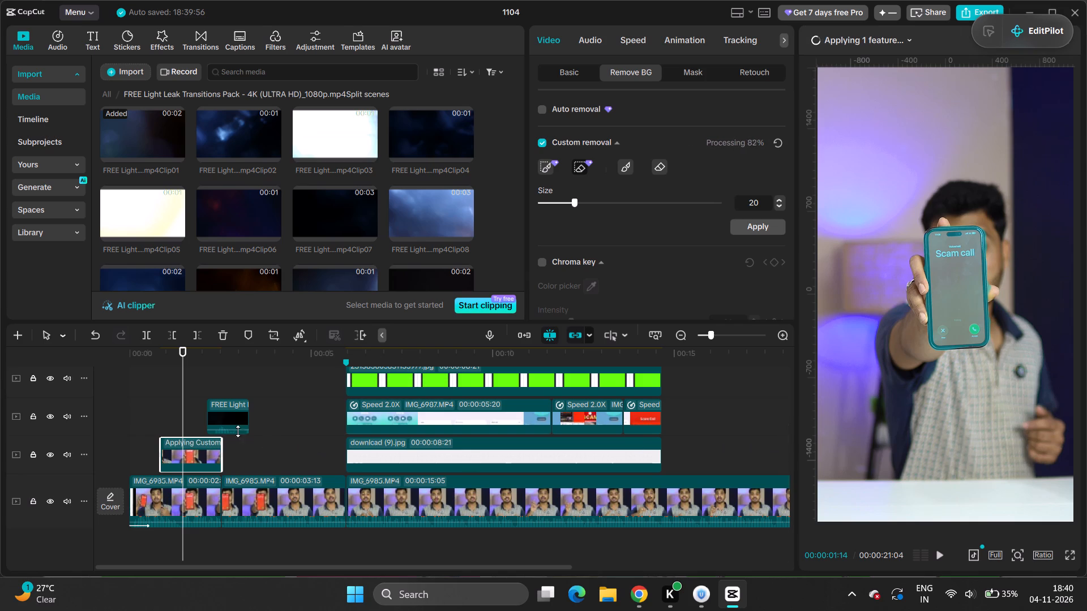
{"action": "left_click", "coordinate": [759, 227]}
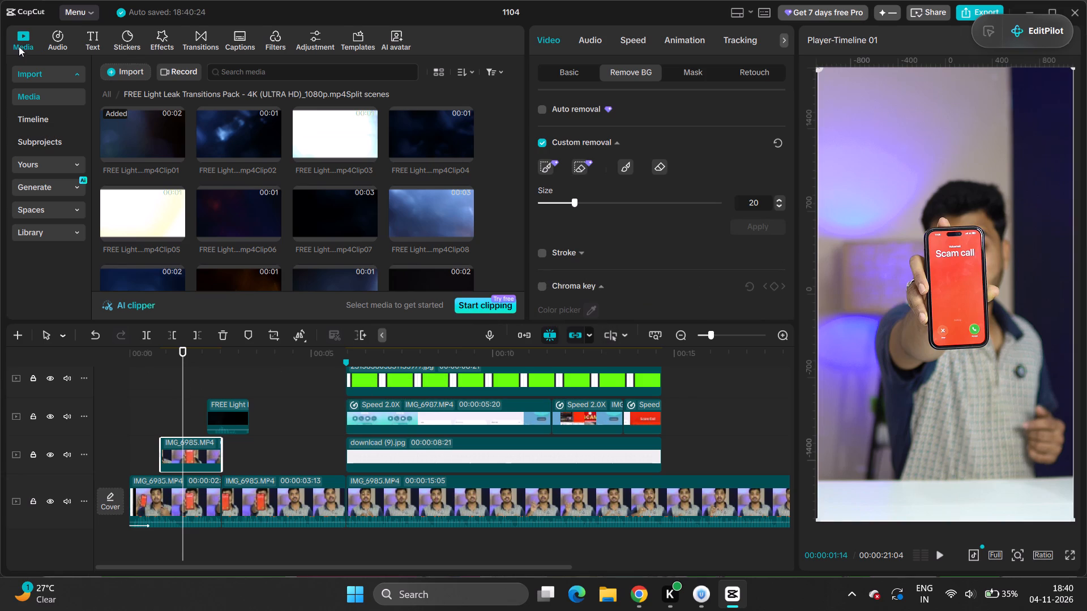
Search the video effects for shining and apply Heaven's Shine to the phone cutout clip above the main footage.
{"action": "left_click", "coordinate": [103, 94]}
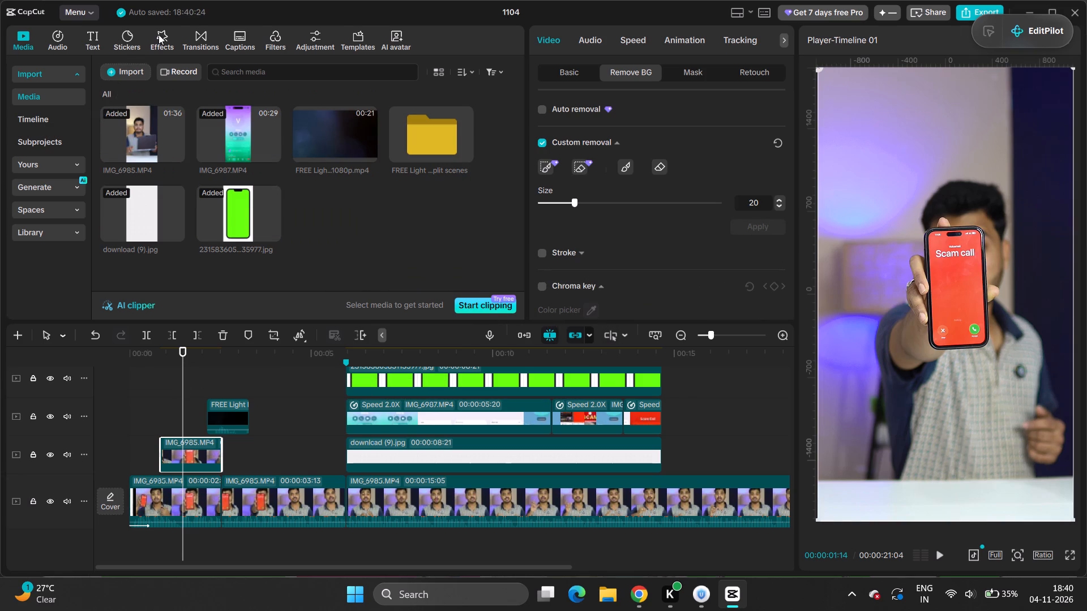
{"action": "left_click", "coordinate": [159, 35]}
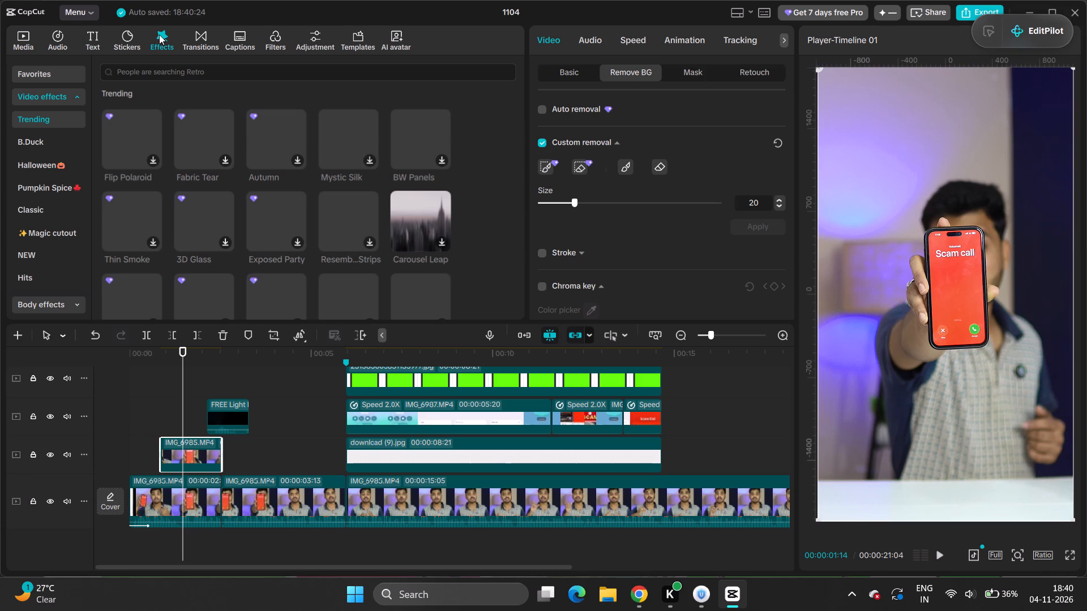
{"action": "left_click", "coordinate": [162, 68]}
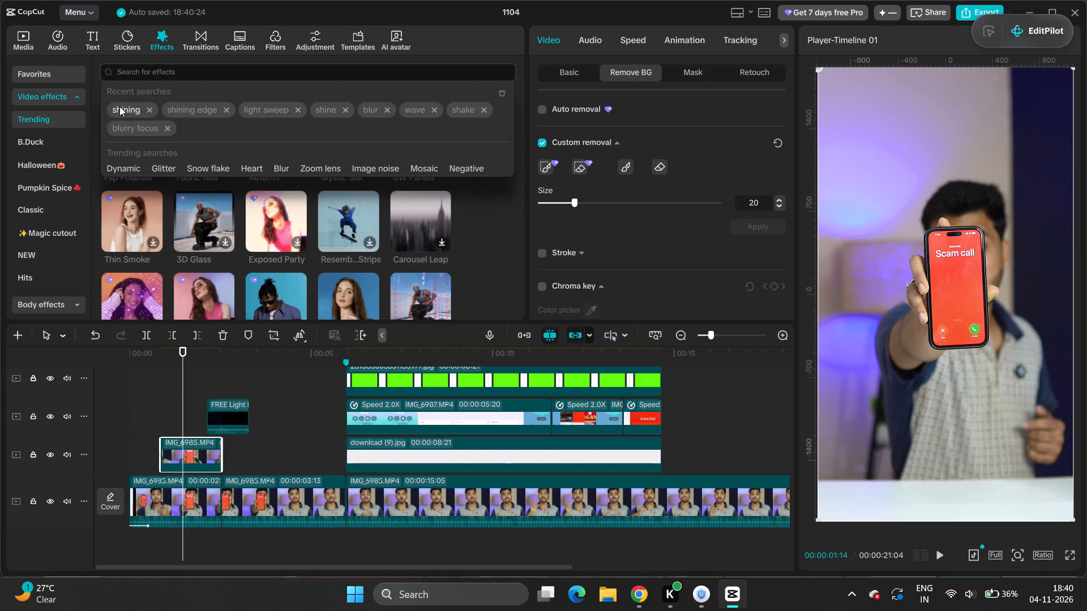
{"action": "left_click", "coordinate": [119, 106]}
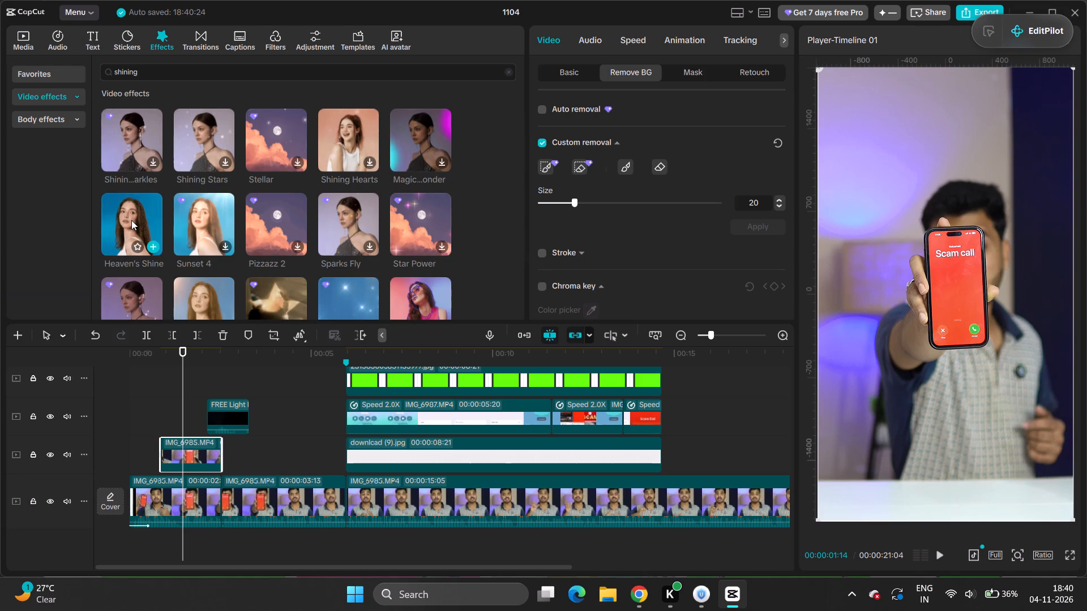
{"action": "left_click_drag", "start_coordinate": [130, 226], "coordinate": [182, 414]}
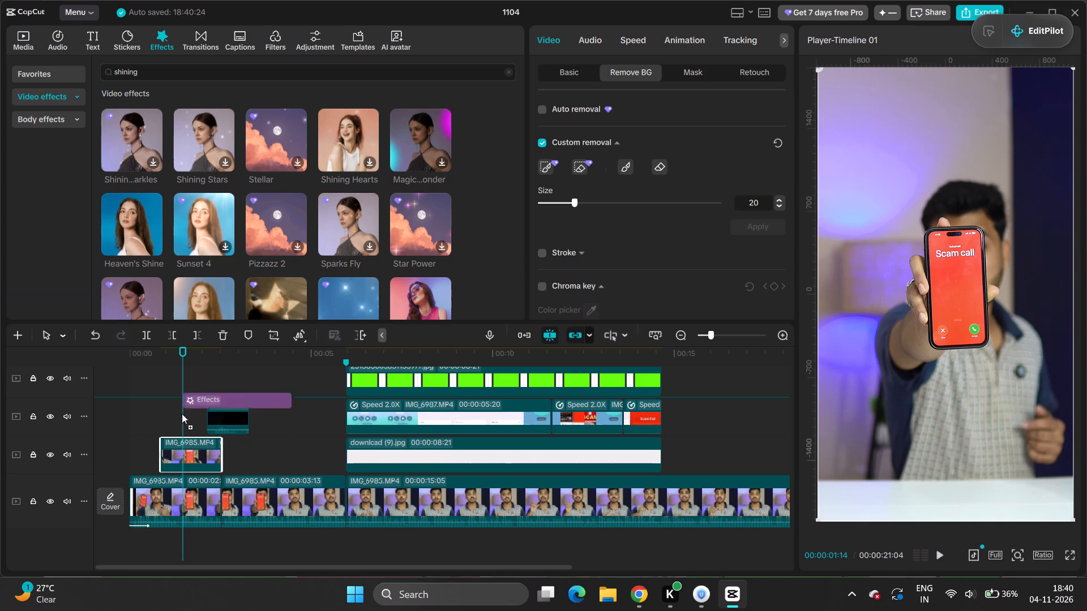
{"action": "left_click_drag", "start_coordinate": [182, 414], "coordinate": [172, 449]}
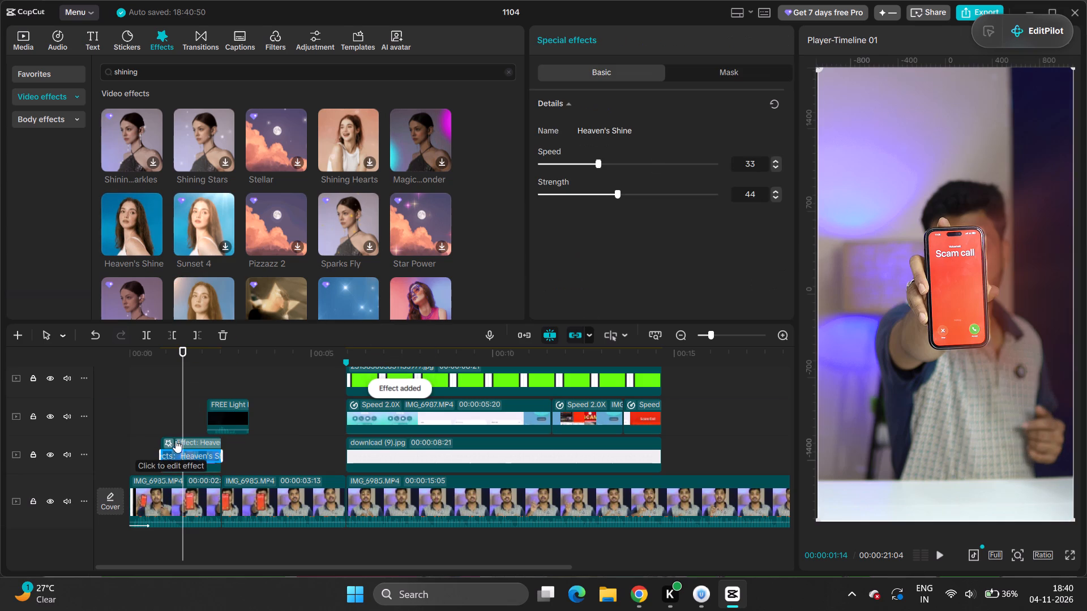
Scrub and play the opening seconds to check the Heaven's Shine effect on the phone cutout.
{"action": "left_click_drag", "start_coordinate": [182, 403], "coordinate": [168, 412]}
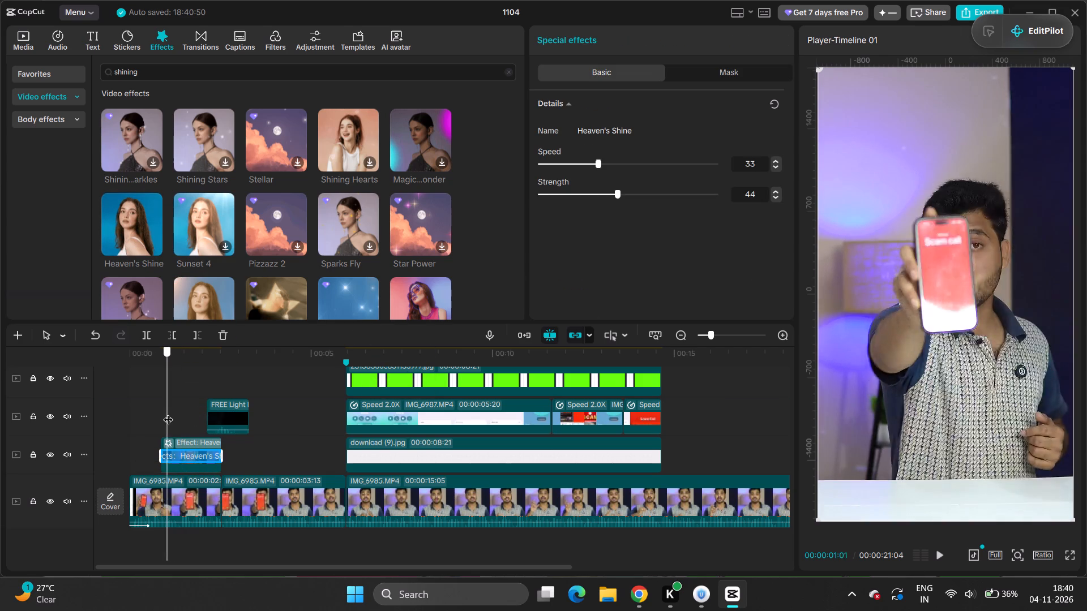
{"action": "left_click_drag", "start_coordinate": [168, 412], "coordinate": [188, 413]}
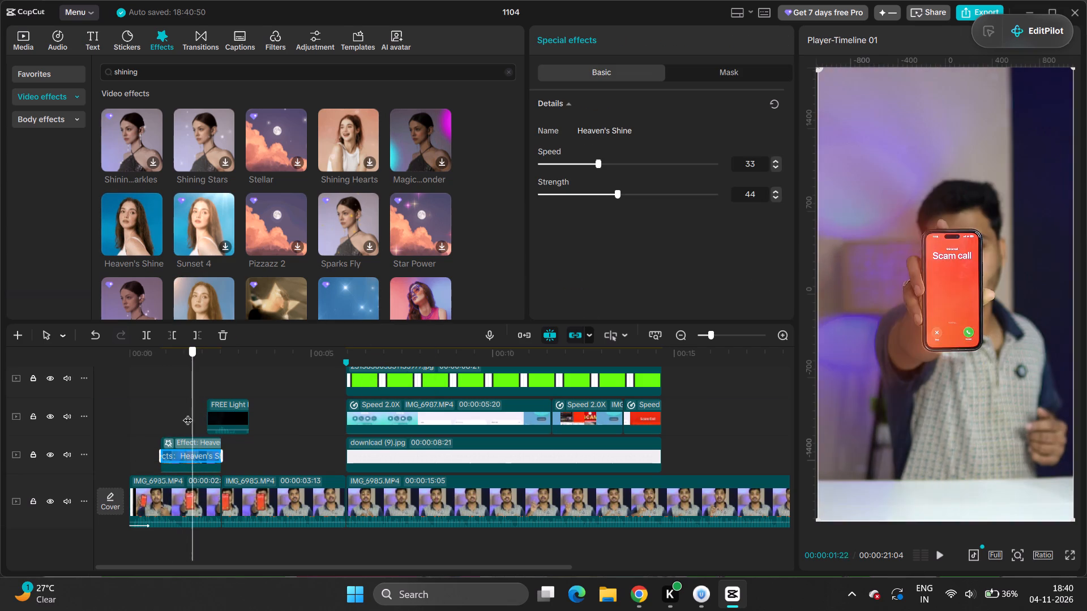
{"action": "left_click_drag", "start_coordinate": [188, 413], "coordinate": [168, 417]}
{"action": "left_click", "coordinate": [167, 418]}
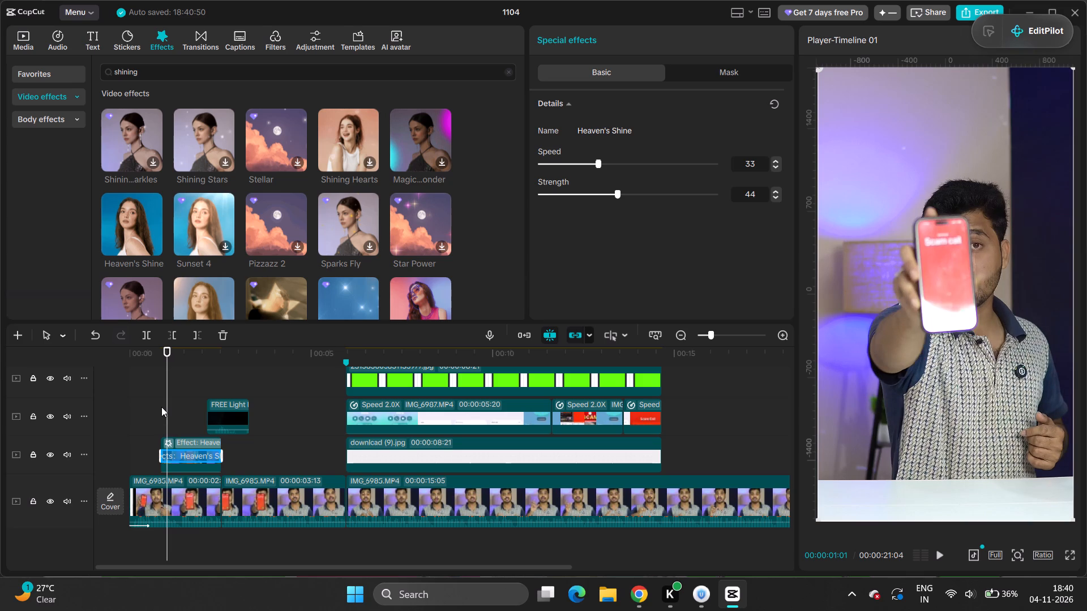
{"action": "left_click_drag", "start_coordinate": [166, 408], "coordinate": [145, 414]}
{"action": "key", "text": "space"}
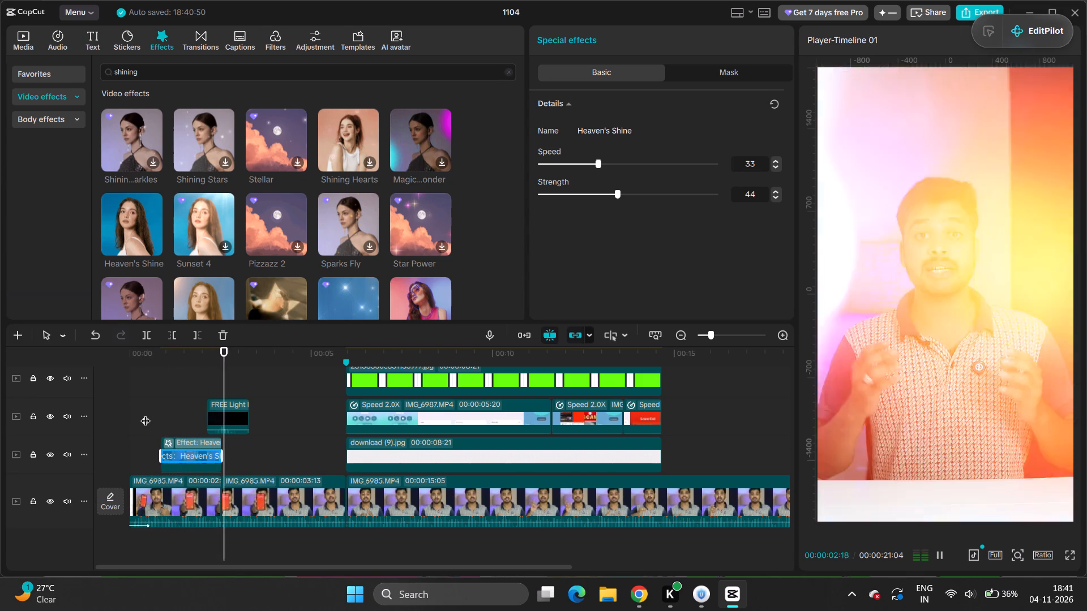
{"action": "key", "text": "space"}
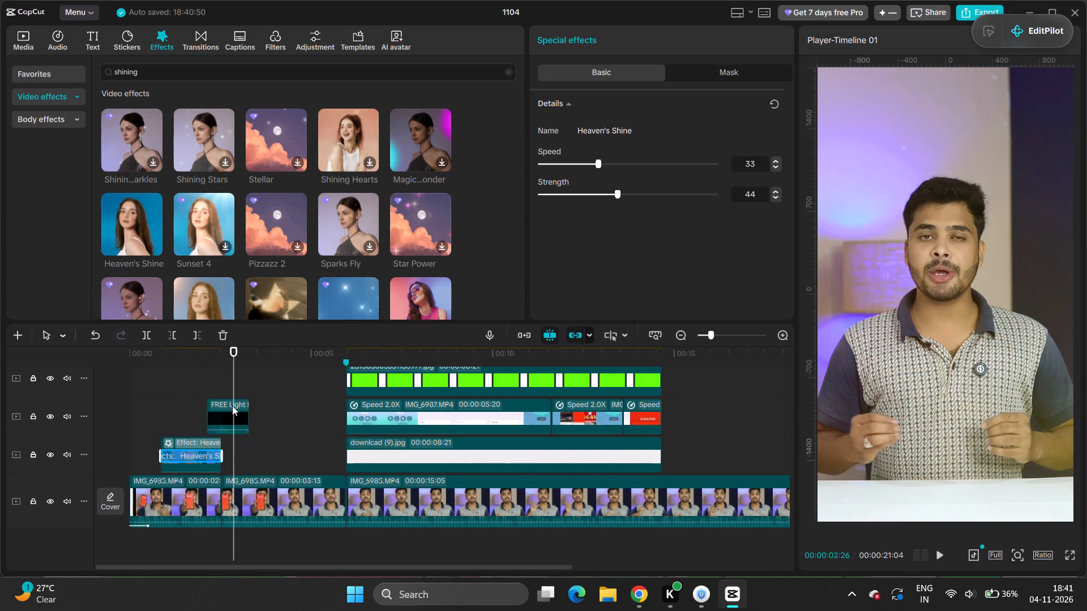
Set the Heaven's Shine effect's strength to 31 and its speed to 46, judging it at 00:00:01:21.
{"action": "left_click_drag", "start_coordinate": [232, 382], "coordinate": [188, 402]}
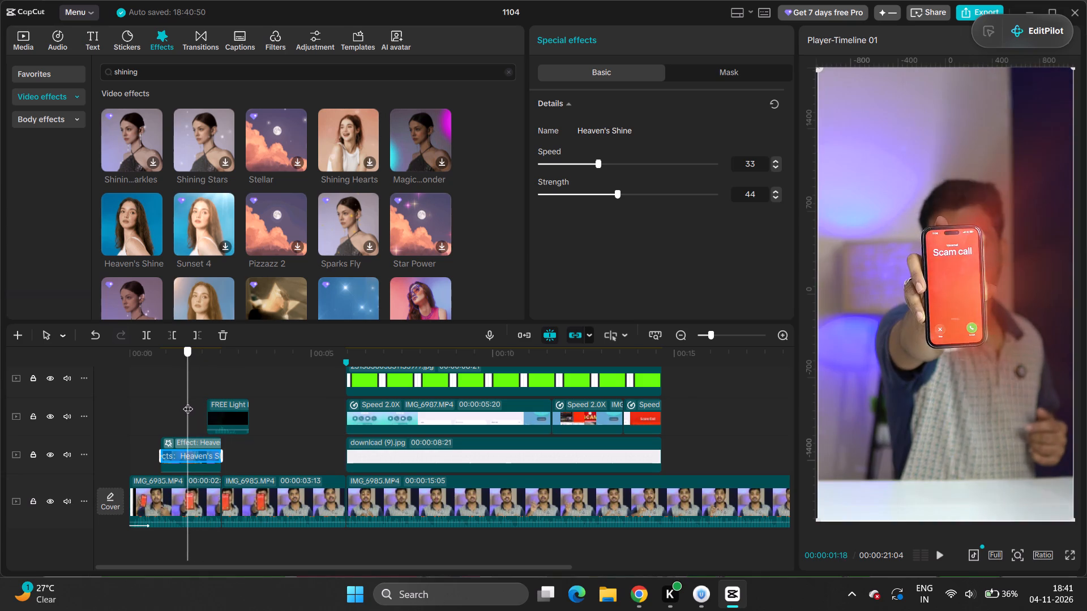
{"action": "left_click_drag", "start_coordinate": [188, 402], "coordinate": [191, 399]}
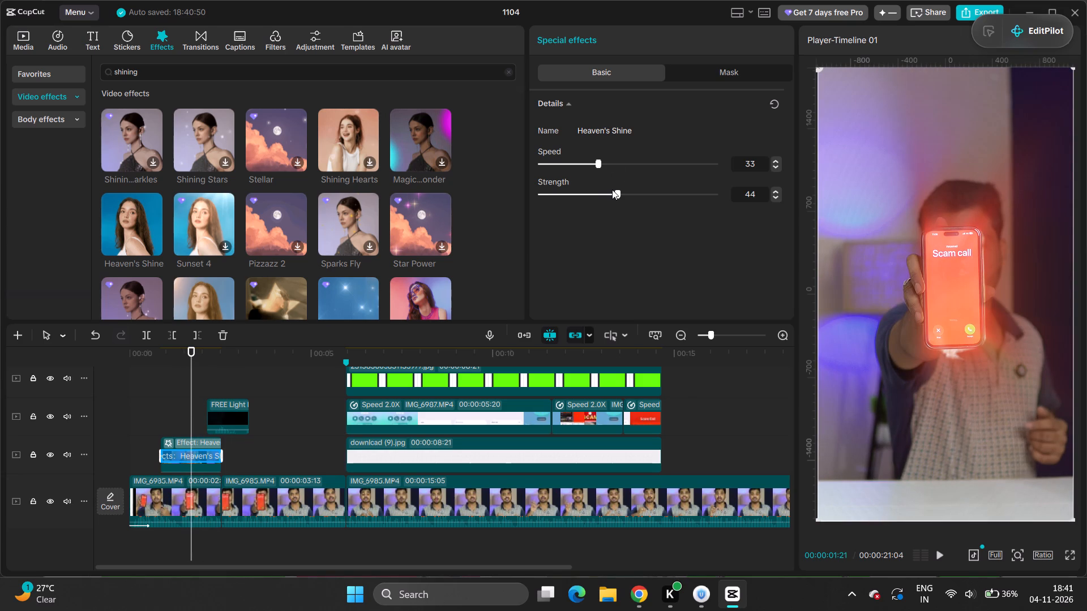
{"action": "left_click_drag", "start_coordinate": [616, 193], "coordinate": [588, 200]}
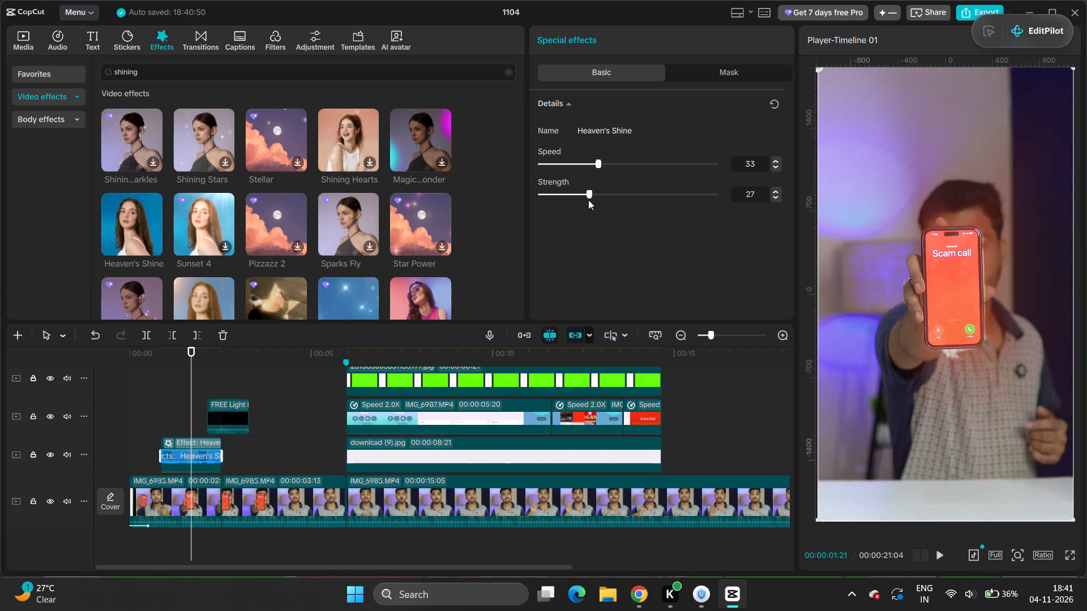
{"action": "left_click_drag", "start_coordinate": [588, 200], "coordinate": [593, 199]}
{"action": "left_click_drag", "start_coordinate": [597, 163], "coordinate": [593, 166]}
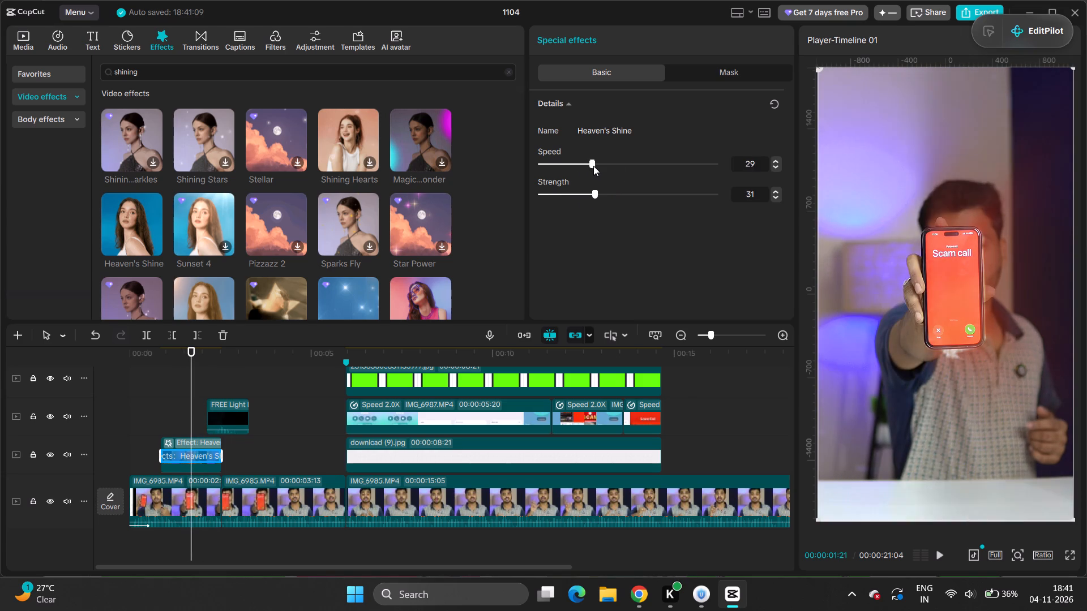
{"action": "left_click_drag", "start_coordinate": [593, 166], "coordinate": [727, 173]}
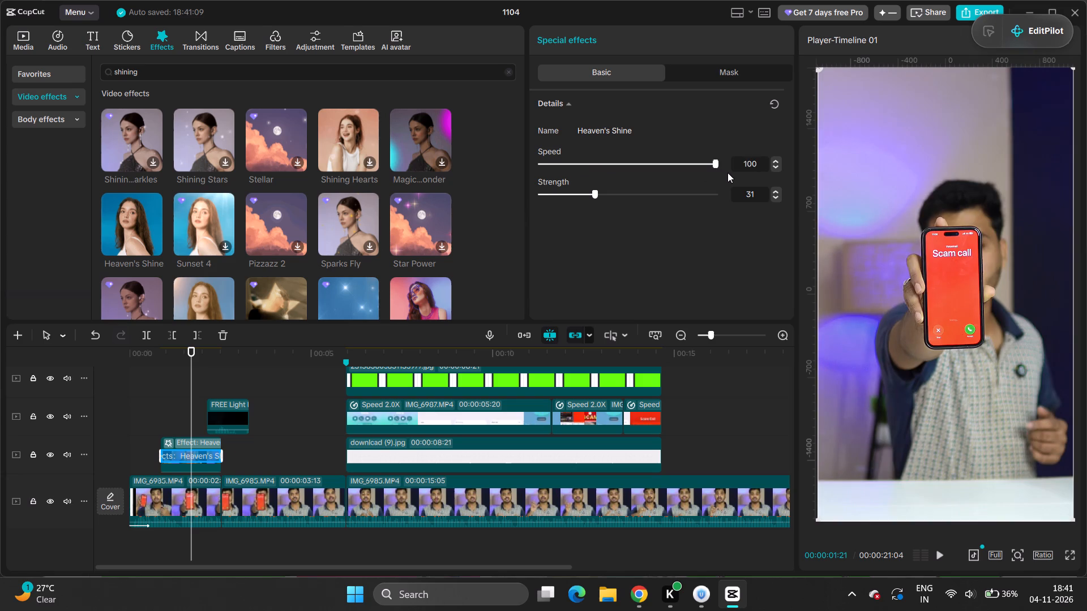
{"action": "left_click_drag", "start_coordinate": [727, 173], "coordinate": [619, 176]}
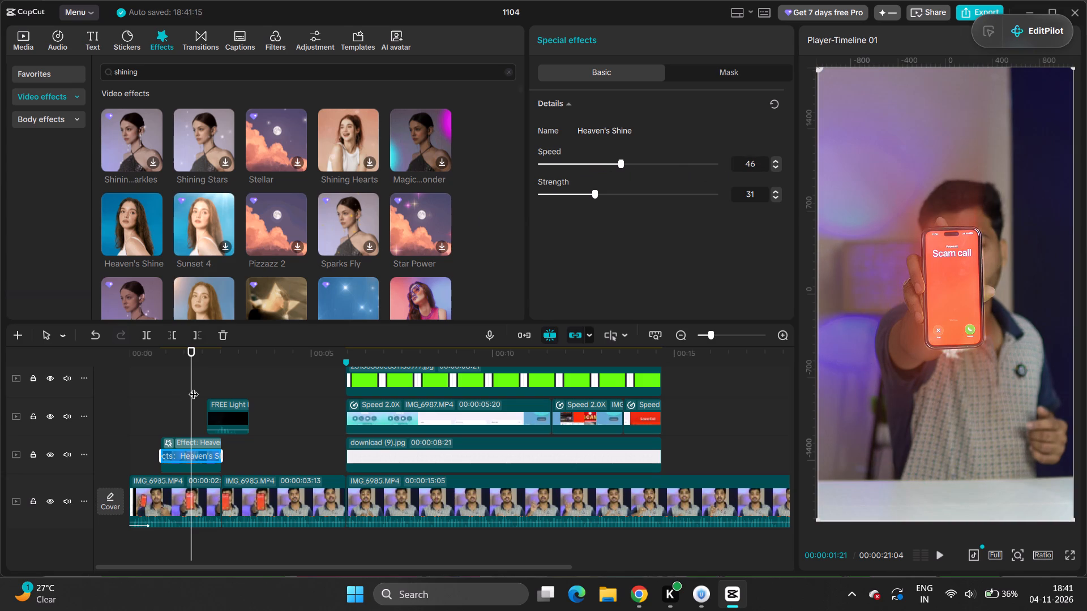
Replay and scrub the opening repeatedly to check the adjusted shine on the phone and the following light leak.
{"action": "left_click_drag", "start_coordinate": [195, 385], "coordinate": [142, 398]}
{"action": "key", "text": "space"}
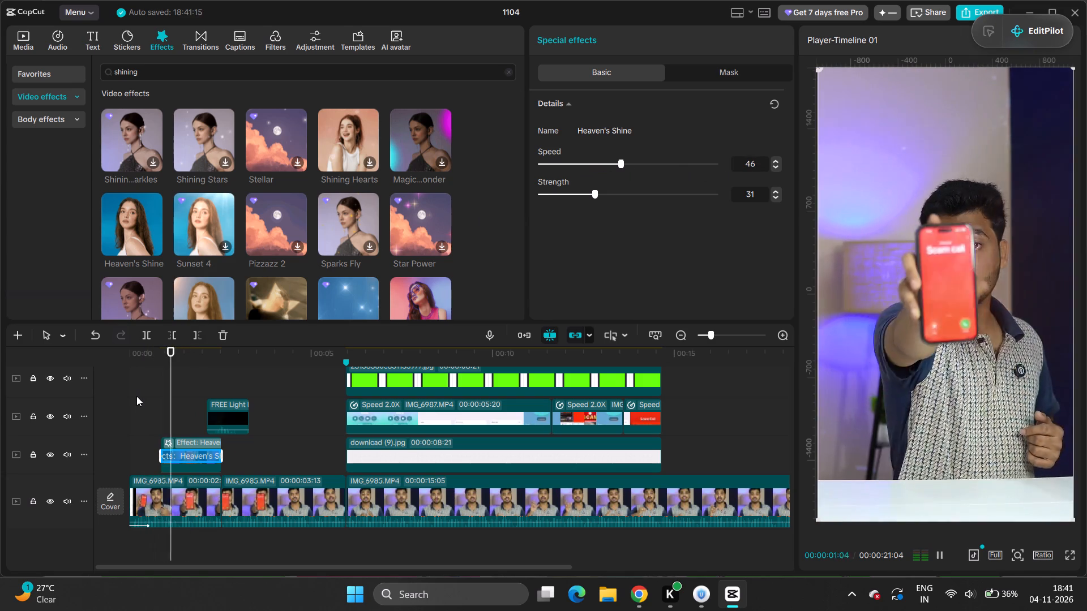
{"action": "key", "text": "space"}
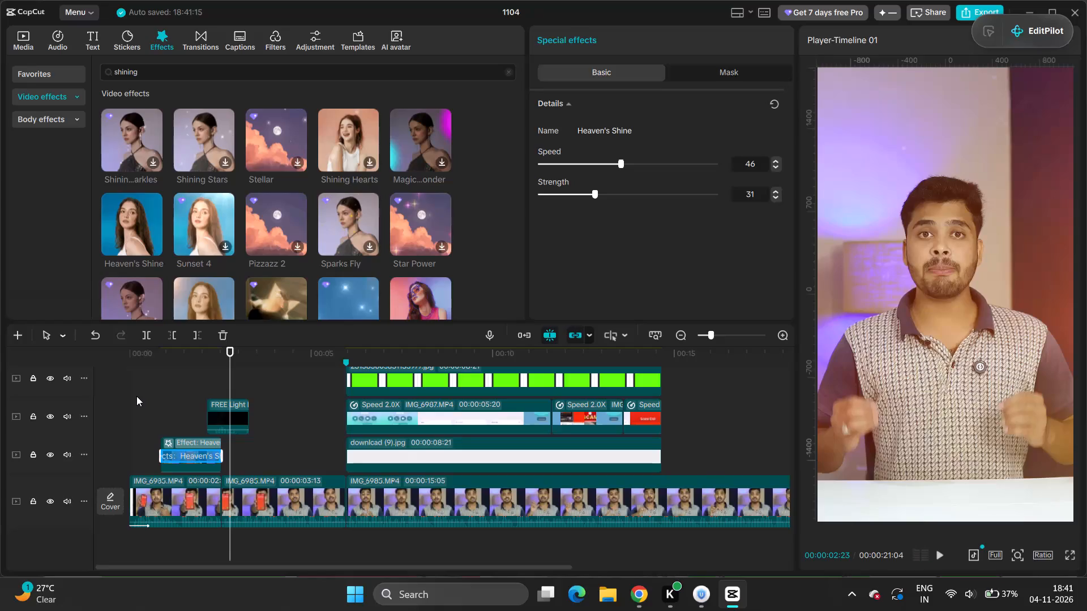
{"action": "left_click_drag", "start_coordinate": [233, 378], "coordinate": [139, 398]}
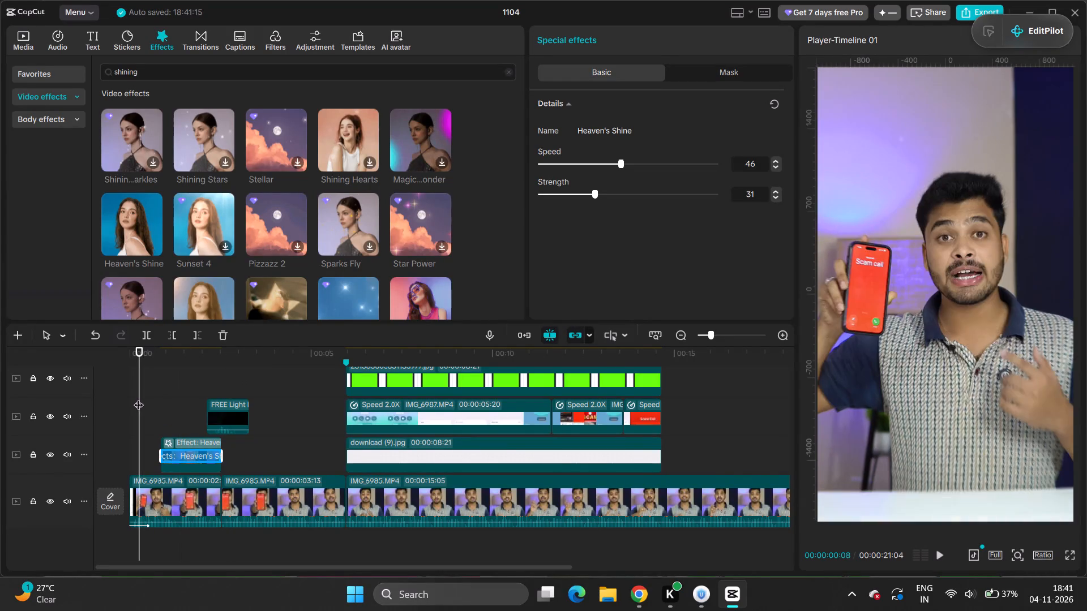
{"action": "key", "text": "space"}
{"action": "key", "text": "space"}
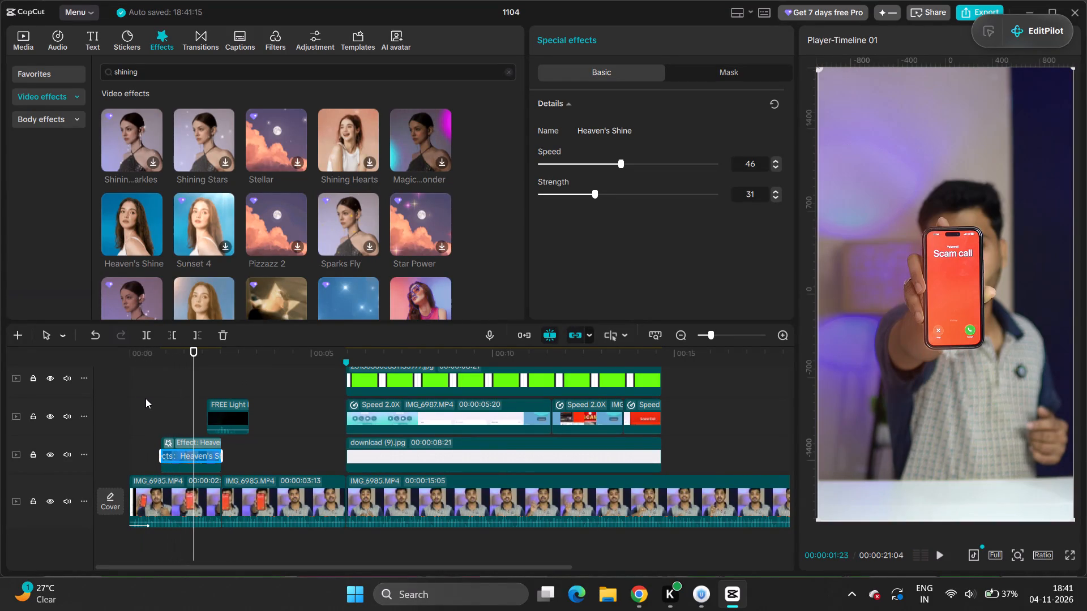
{"action": "left_click_drag", "start_coordinate": [195, 384], "coordinate": [182, 382]}
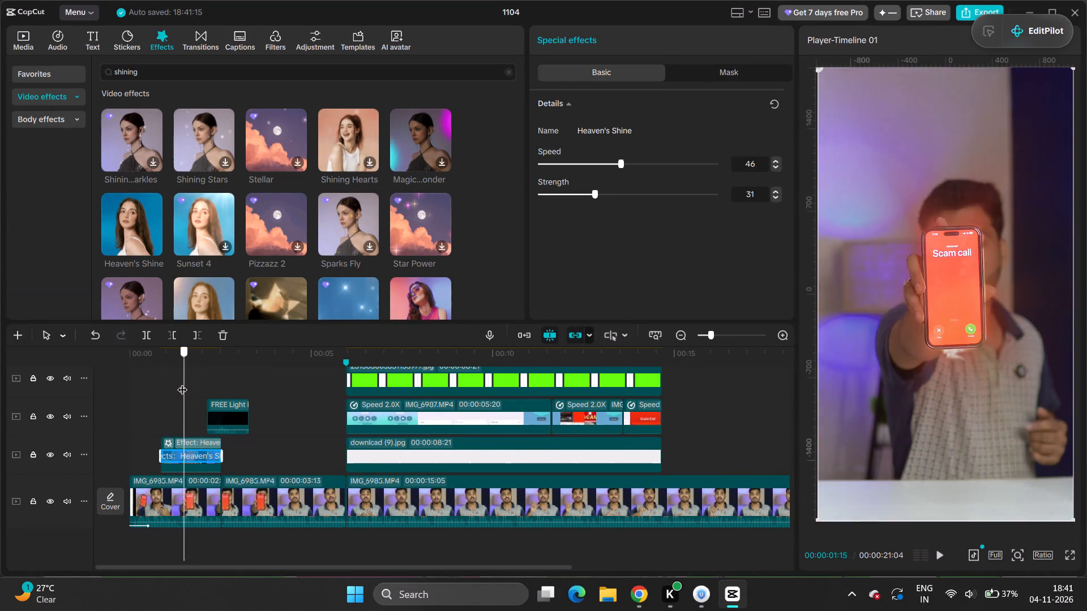
{"action": "left_click_drag", "start_coordinate": [182, 382], "coordinate": [171, 382]}
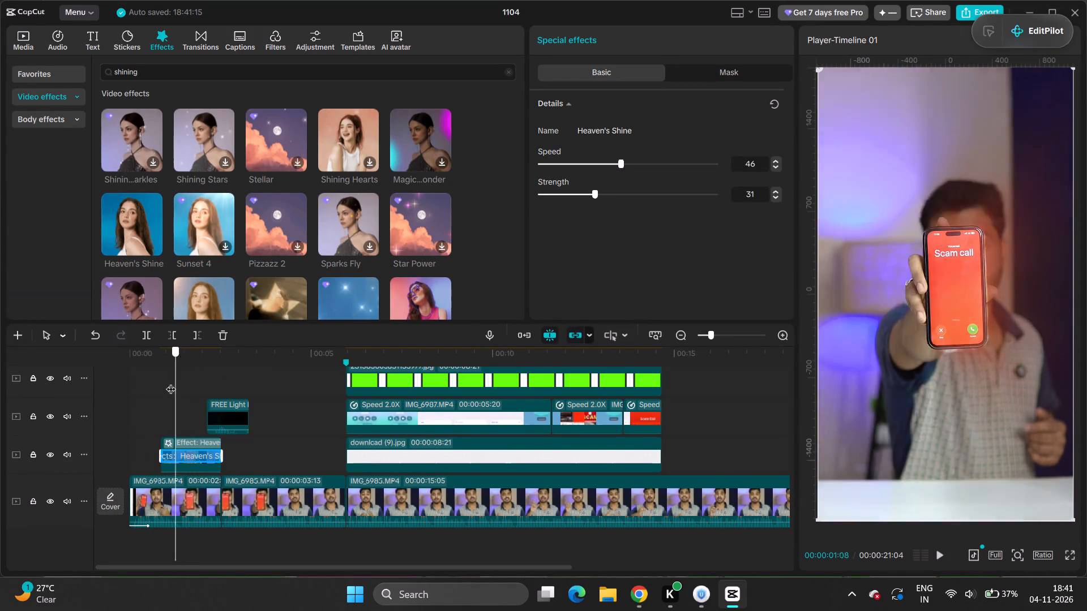
{"action": "left_click_drag", "start_coordinate": [171, 382], "coordinate": [142, 386]}
{"action": "left_click", "coordinate": [181, 411]}
{"action": "left_click", "coordinate": [165, 418]}
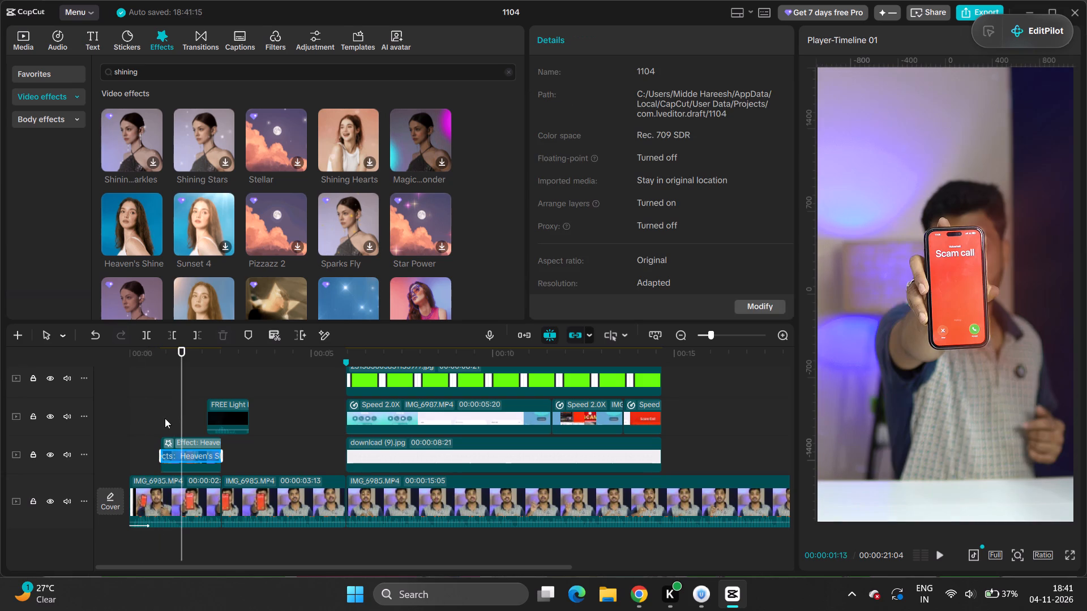
{"action": "left_click", "coordinate": [173, 422]}
{"action": "left_click", "coordinate": [199, 468]}
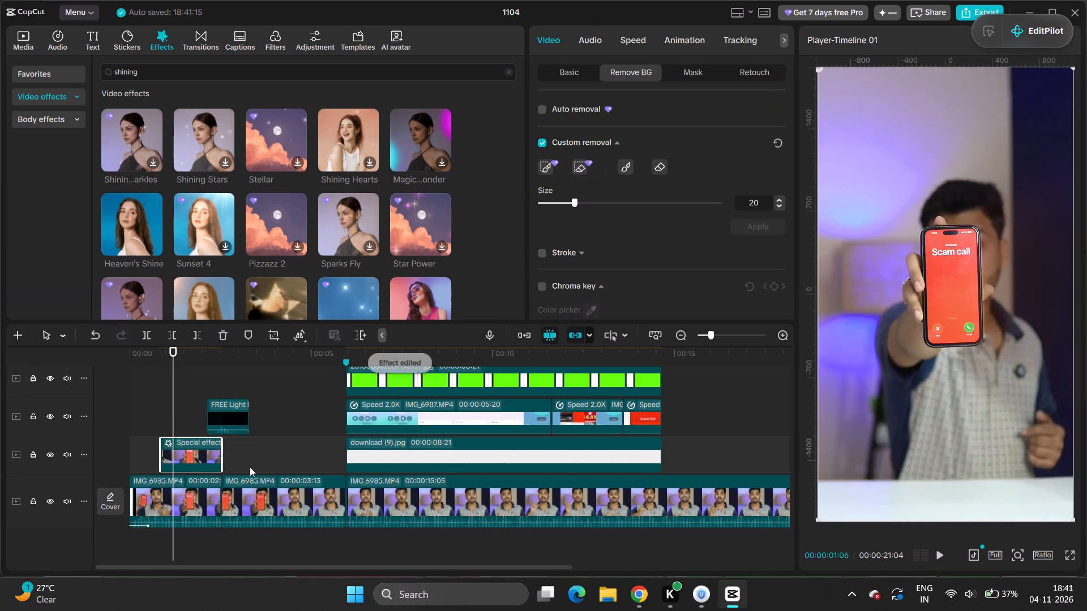
{"action": "left_click_drag", "start_coordinate": [178, 403], "coordinate": [104, 419]}
{"action": "key", "text": "space"}
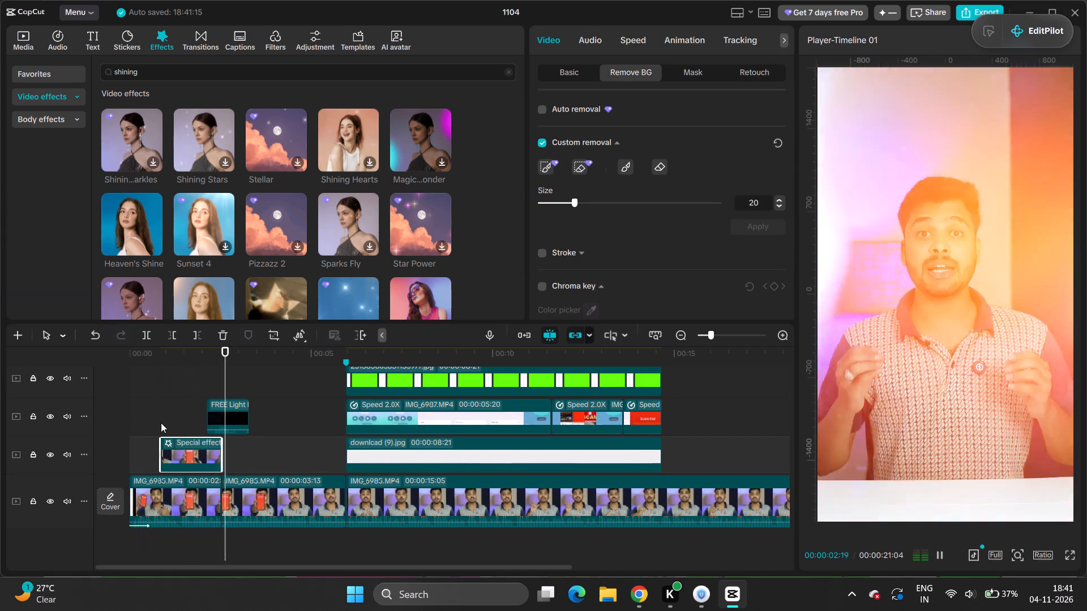
{"action": "key", "text": "space"}
Replay the speech around the first light leak, up to about 00:00:03:04, to check its timing.
{"action": "left_click_drag", "start_coordinate": [254, 438], "coordinate": [229, 445]}
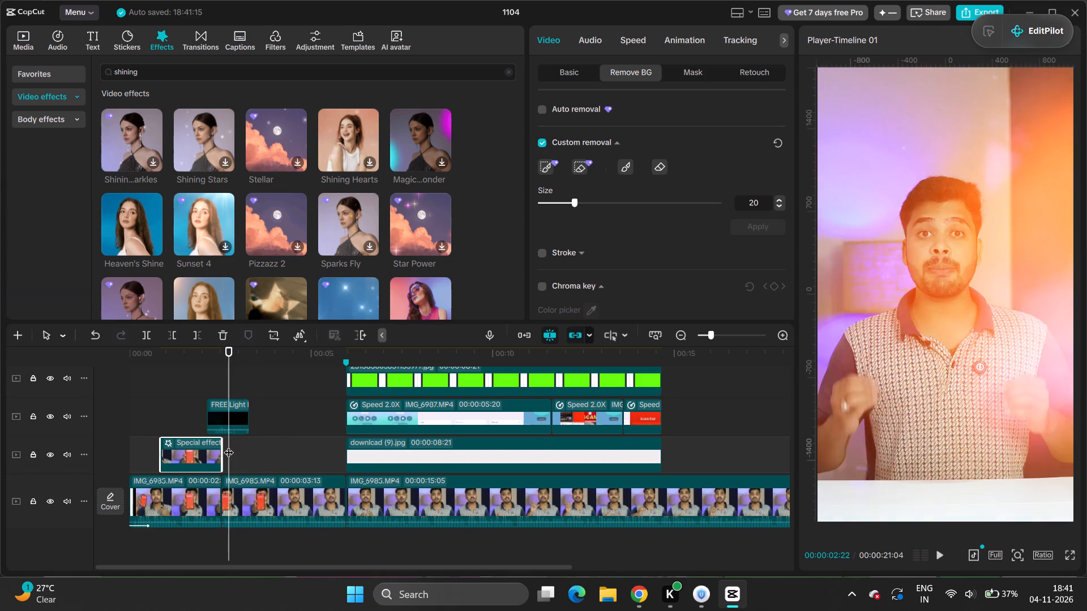
{"action": "key", "text": "space"}
{"action": "key", "text": "space"}
{"action": "left_click_drag", "start_coordinate": [251, 448], "coordinate": [229, 452]}
{"action": "key", "text": "space"}
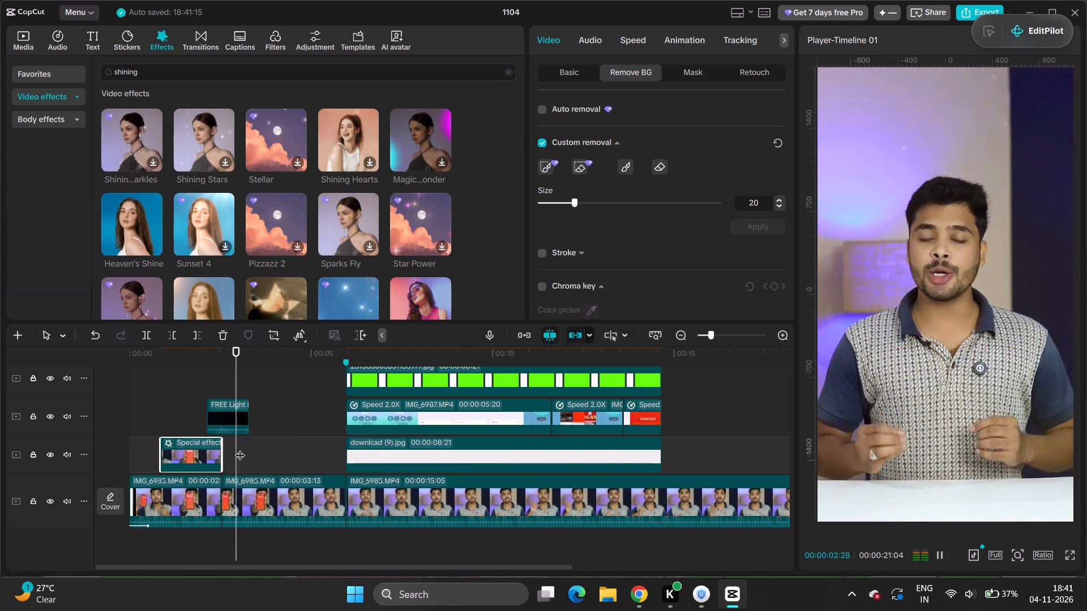
{"action": "key", "text": "space"}
{"action": "left_click_drag", "start_coordinate": [239, 448], "coordinate": [212, 453]}
{"action": "key", "text": "space"}
{"action": "key", "text": "space"}
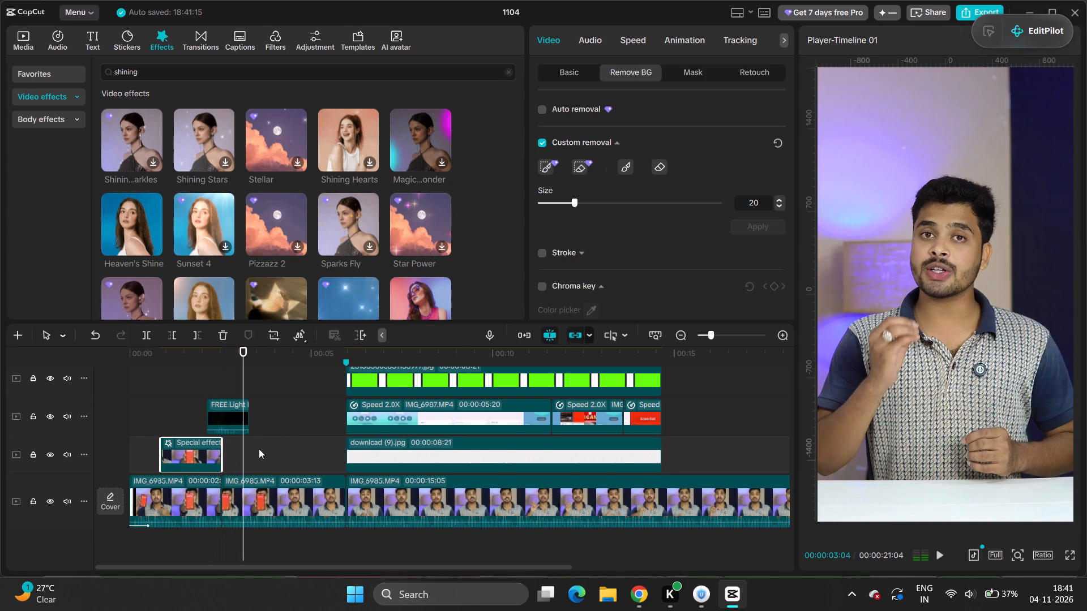
Add a default text clip on a new track, starting at the footage cut at 00:00:02:16.
{"action": "left_click", "coordinate": [93, 52]}
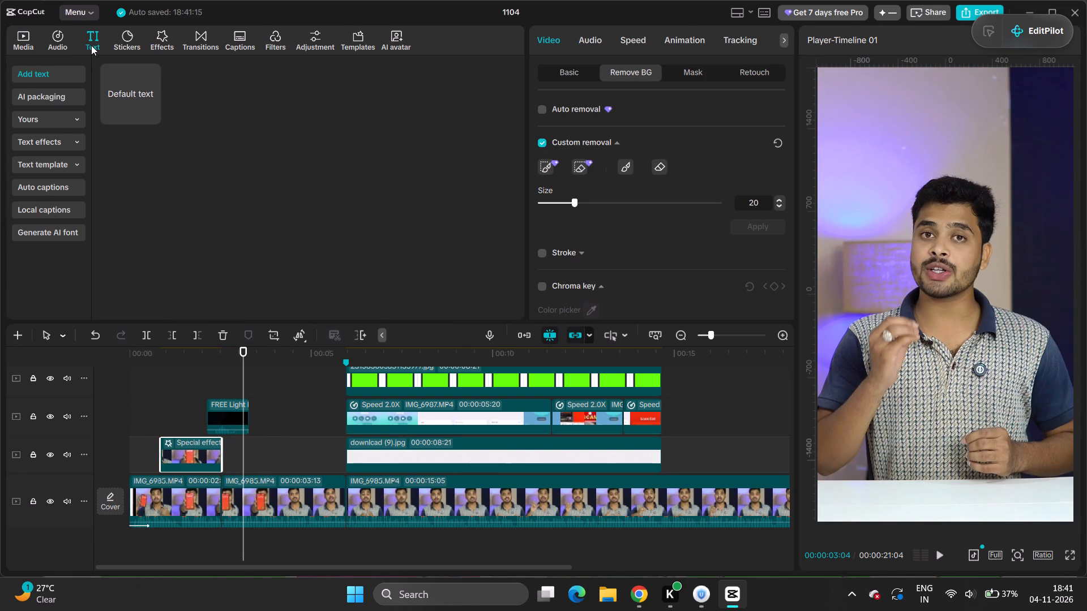
{"action": "left_click_drag", "start_coordinate": [124, 96], "coordinate": [216, 378]}
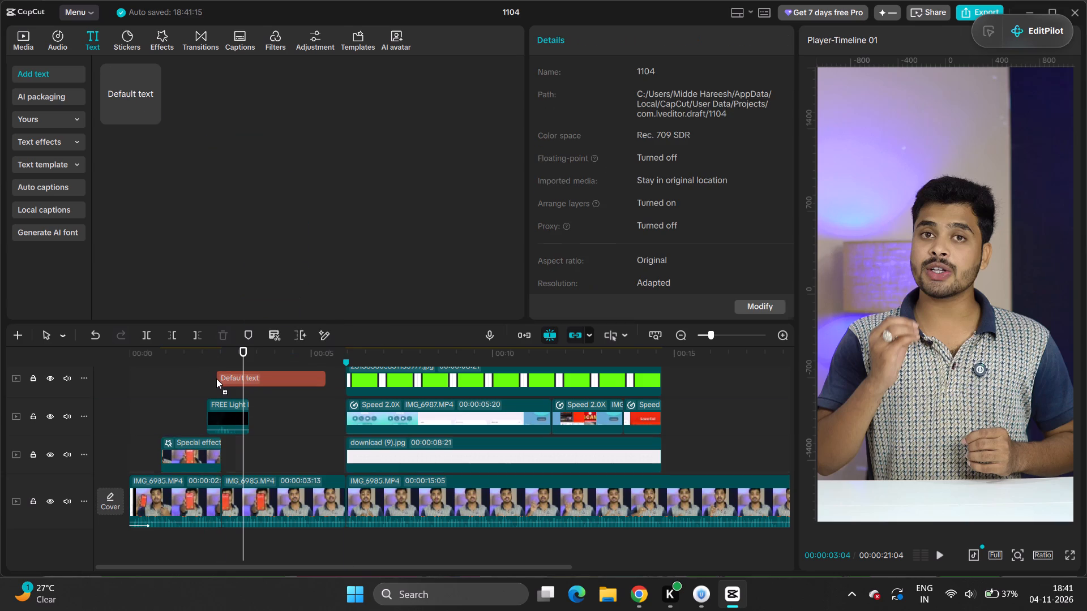
{"action": "left_click_drag", "start_coordinate": [216, 378], "coordinate": [219, 381]}
{"action": "left_click", "coordinate": [219, 381]}
{"action": "left_click_drag", "start_coordinate": [273, 372], "coordinate": [271, 381]}
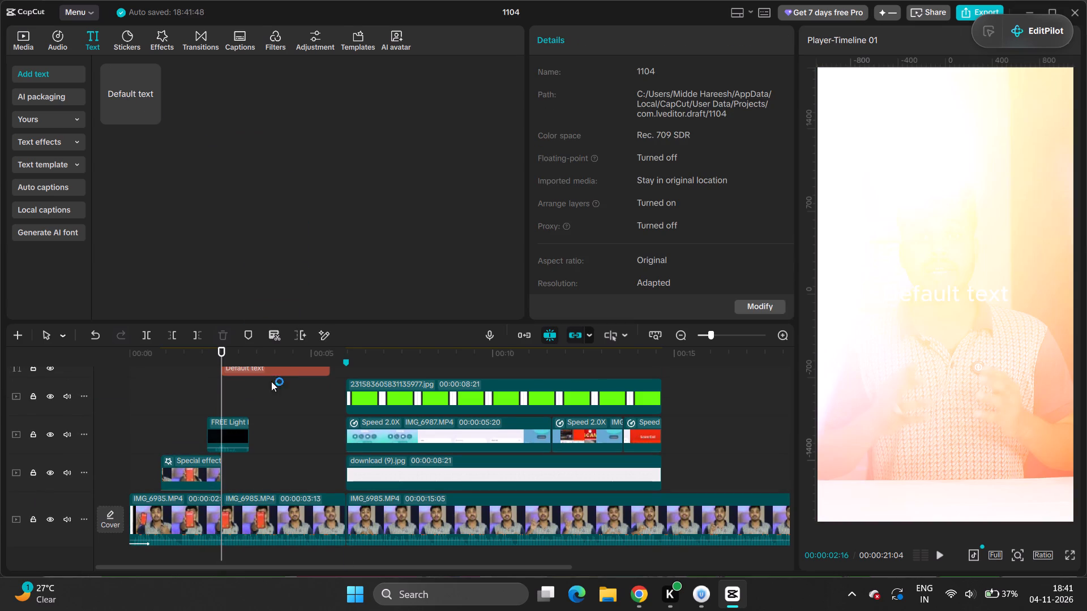
{"action": "left_click_drag", "start_coordinate": [271, 381], "coordinate": [276, 412]}
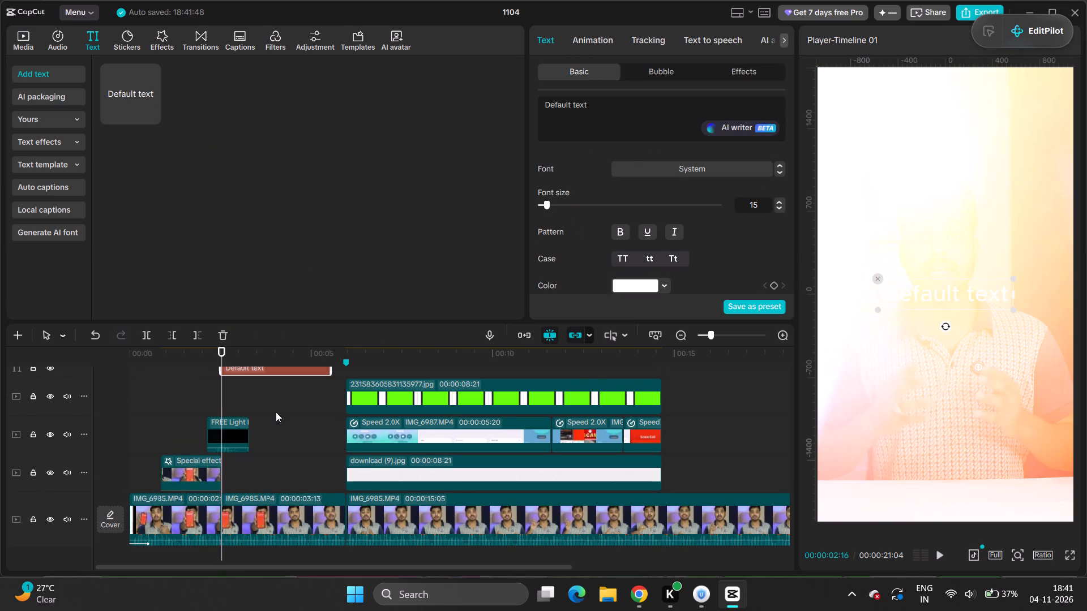
Play through the speech after the footage cut and trim the default text clip's end to 00:00:03:26.
{"action": "scroll", "coordinate": [296, 421], "scroll_direction": "up", "scroll_amount": 5}
{"action": "left_click_drag", "start_coordinate": [223, 410], "coordinate": [200, 411]}
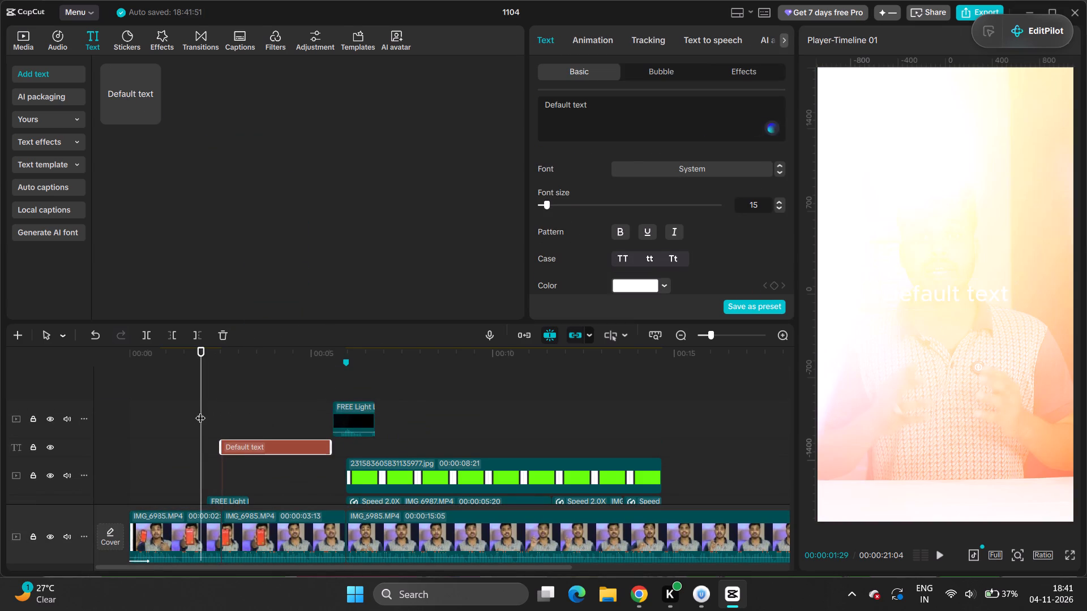
{"action": "key", "text": "space"}
{"action": "key", "text": "space"}
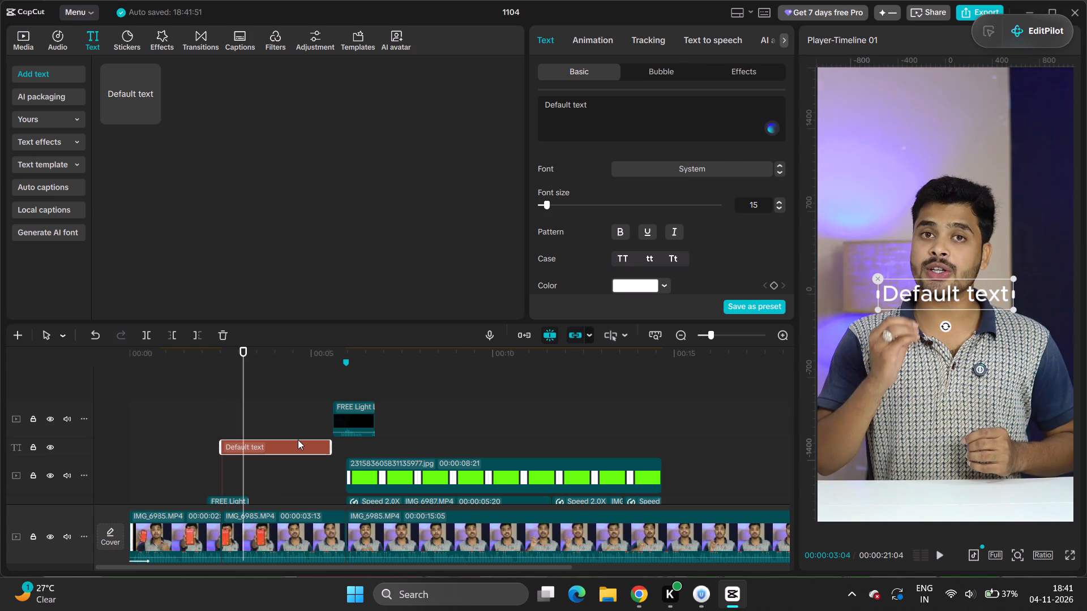
{"action": "key", "text": "space"}
{"action": "key", "text": "space"}
{"action": "left_click_drag", "start_coordinate": [292, 419], "coordinate": [268, 423]}
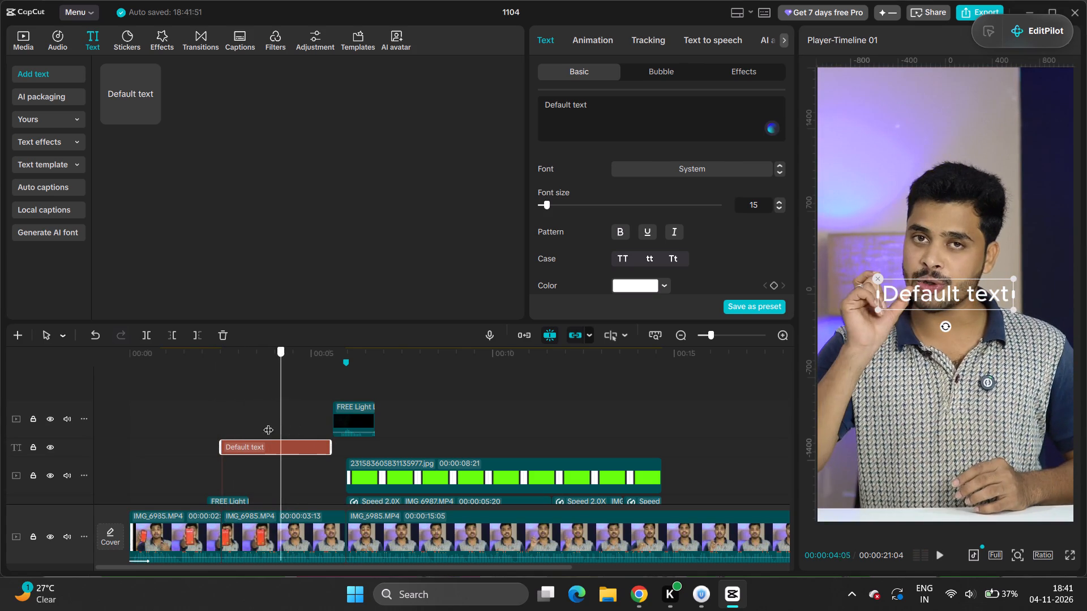
{"action": "left_click_drag", "start_coordinate": [268, 423], "coordinate": [242, 426]}
{"action": "key", "text": "space"}
{"action": "key", "text": "space"}
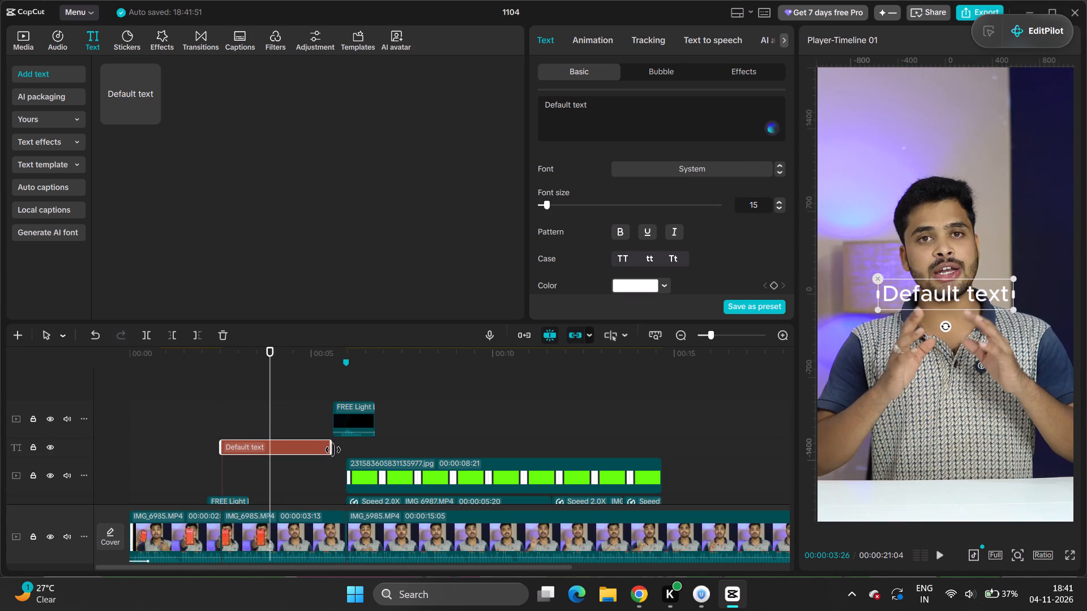
{"action": "left_click_drag", "start_coordinate": [331, 450], "coordinate": [269, 456]}
Replace the default text with "ela miru kuda" and set its font to AmericanCaptain.
{"action": "left_click_drag", "start_coordinate": [271, 425], "coordinate": [245, 428]}
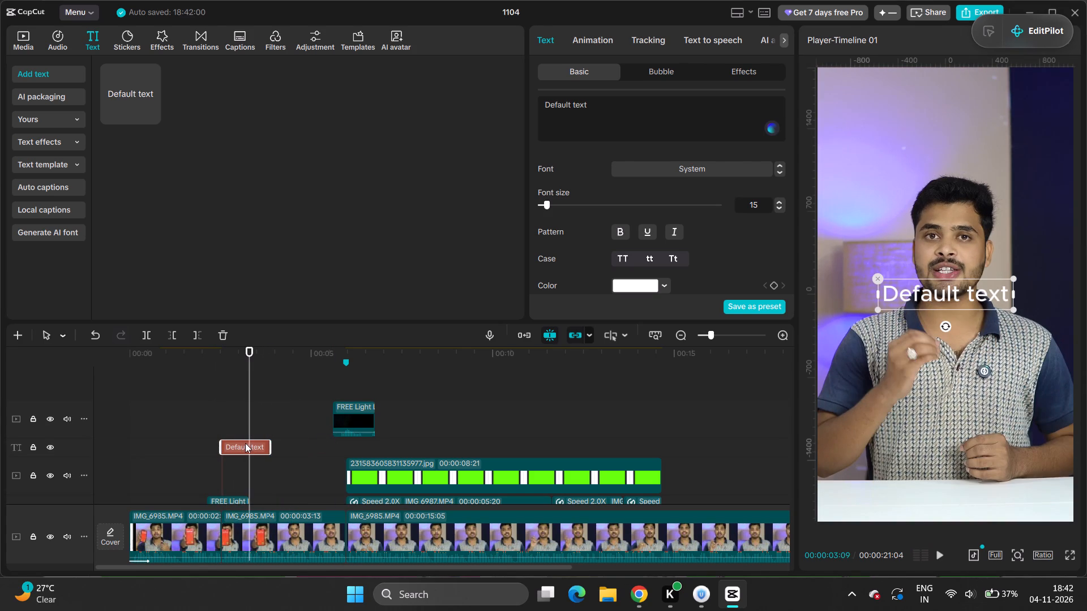
{"action": "left_click", "coordinate": [245, 444]}
{"action": "triple_click", "coordinate": [583, 108]}
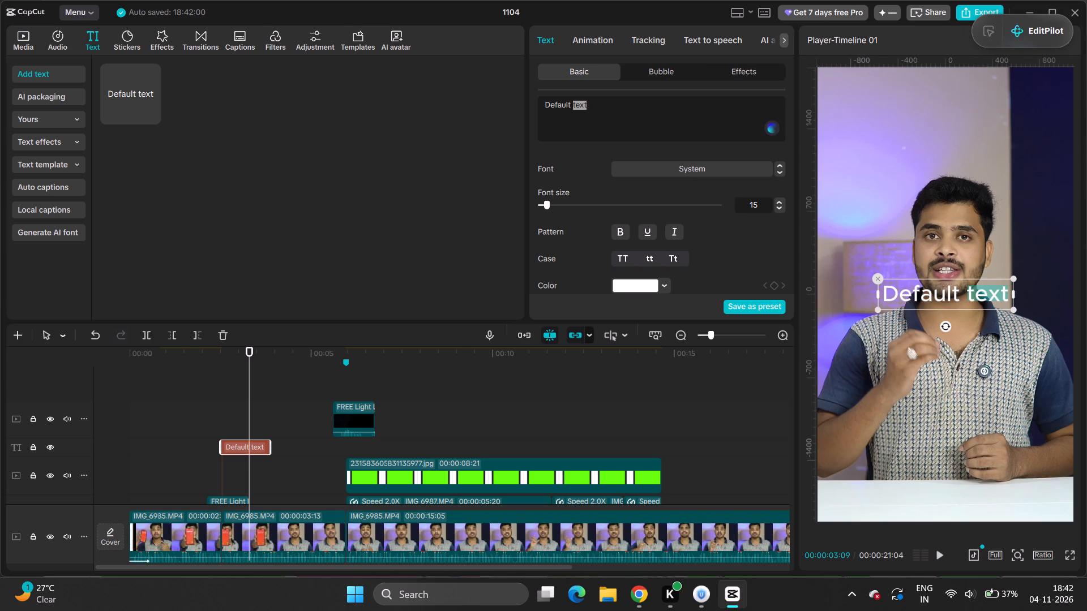
{"action": "type", "text": "ela miru kuda"}
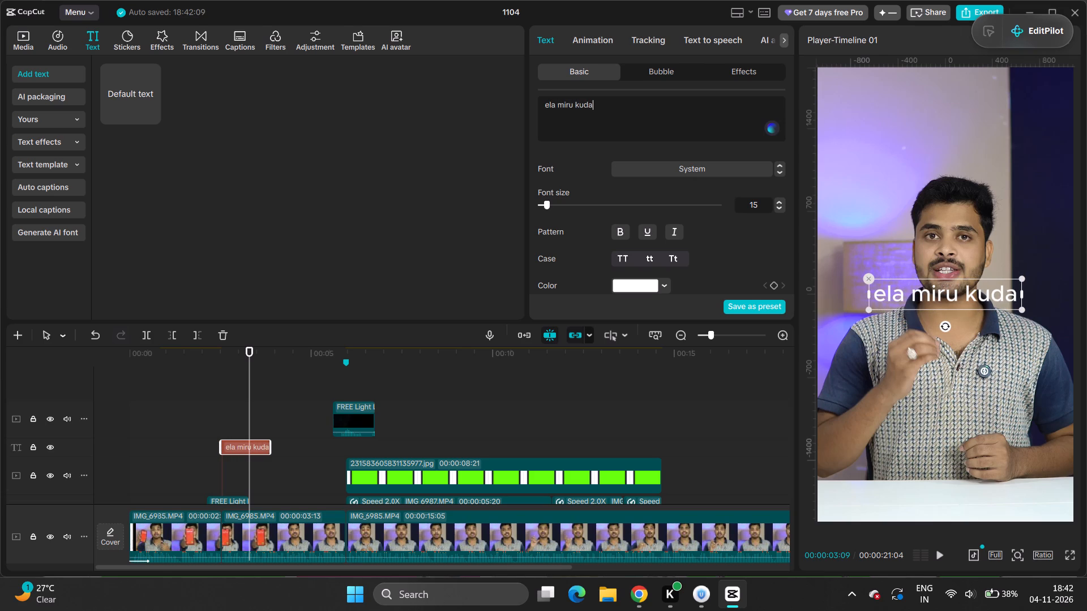
{"action": "left_click", "coordinate": [658, 163]}
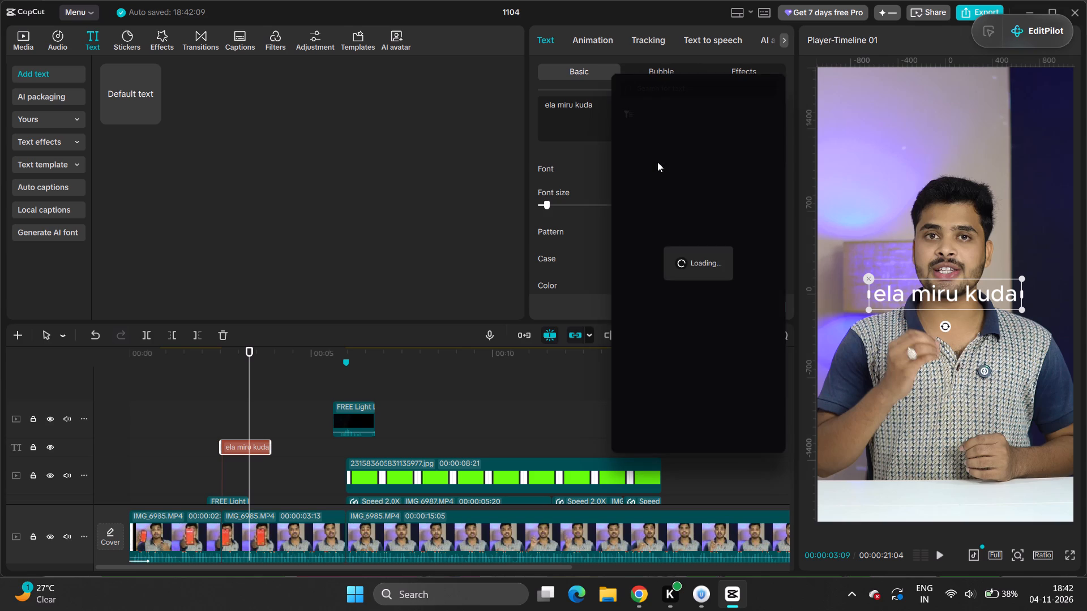
{"action": "left_click", "coordinate": [661, 161]}
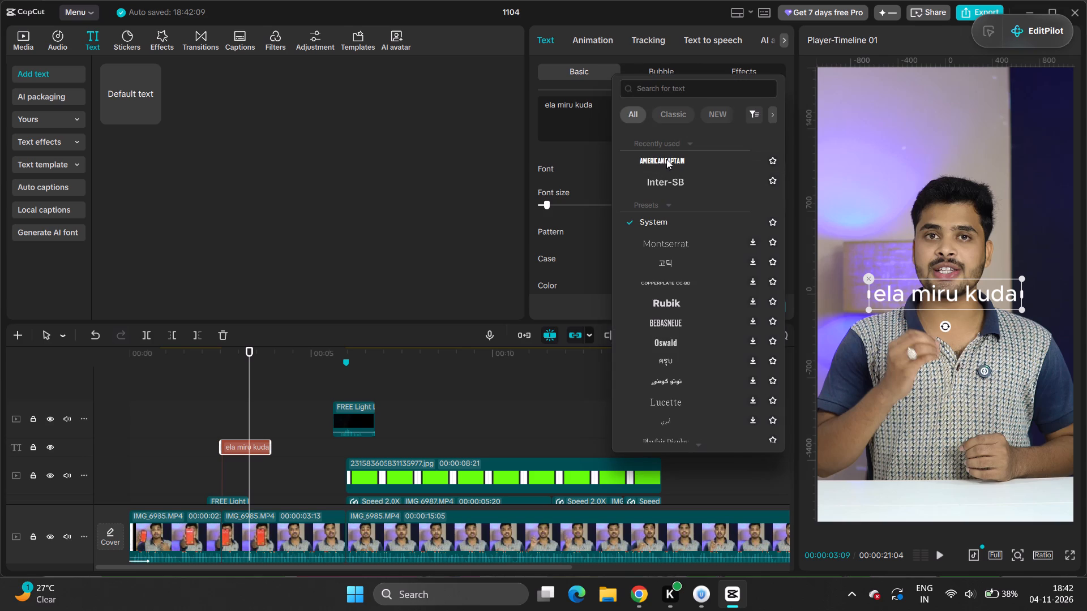
{"action": "left_click", "coordinate": [671, 157]}
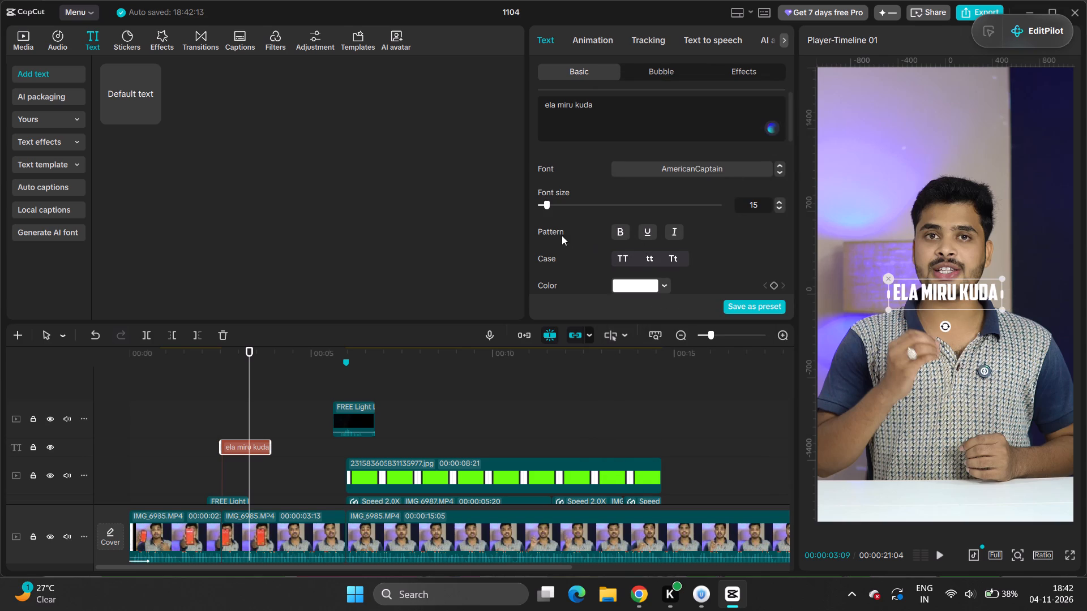
Make the title bold with the white shadowed preset style, enlarge it slightly and place it over the speaker's chest.
{"action": "left_click", "coordinate": [620, 235]}
{"action": "scroll", "coordinate": [597, 229], "scroll_direction": "down", "scroll_amount": 2}
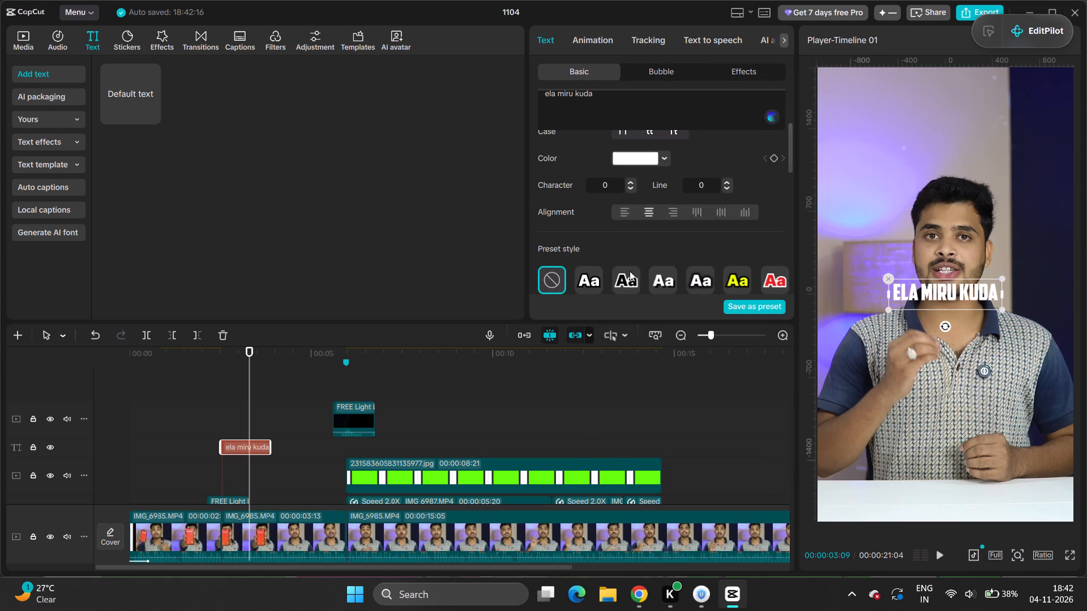
{"action": "left_click", "coordinate": [658, 277]}
{"action": "left_click_drag", "start_coordinate": [891, 309], "coordinate": [861, 322]}
{"action": "left_click_drag", "start_coordinate": [935, 292], "coordinate": [936, 363]}
Search the text In animations for SLIDE UP and apply the fourth Slide Up variant to the title.
{"action": "left_click", "coordinate": [606, 41]}
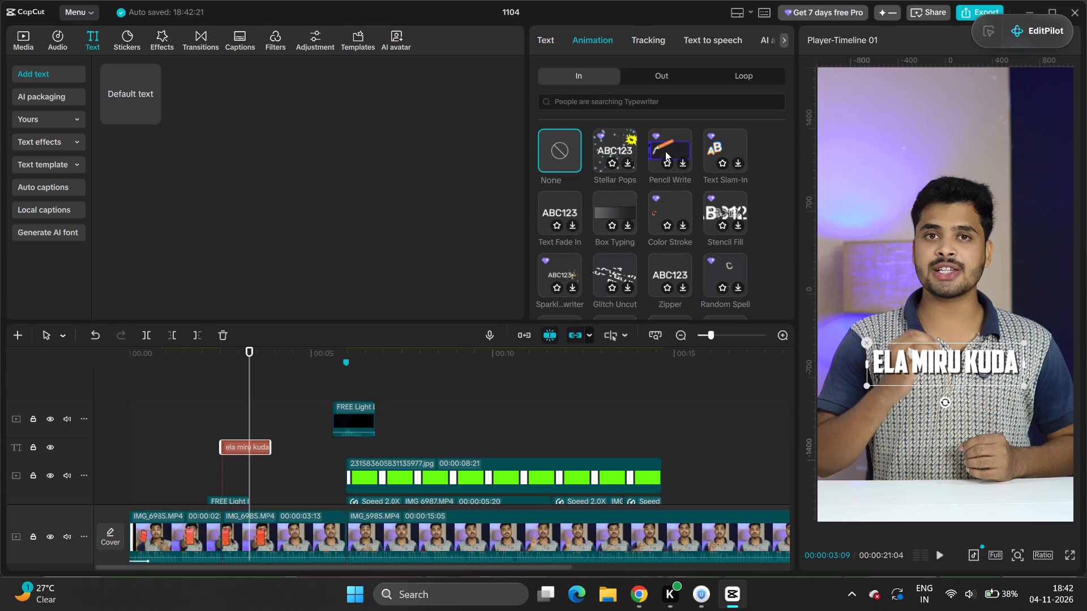
{"action": "left_click", "coordinate": [618, 103]}
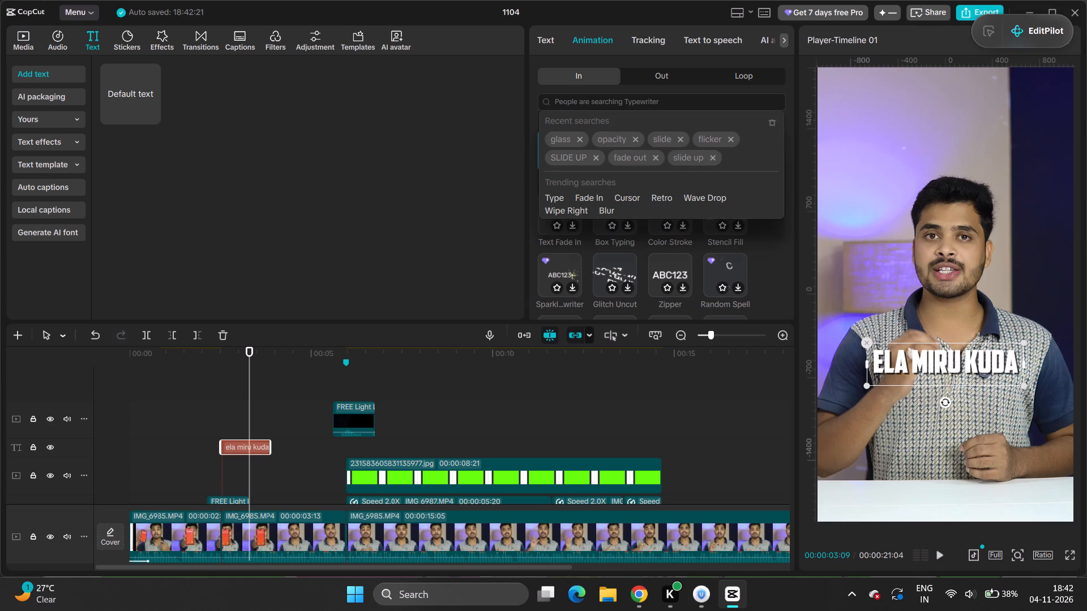
{"action": "left_click", "coordinate": [562, 153]}
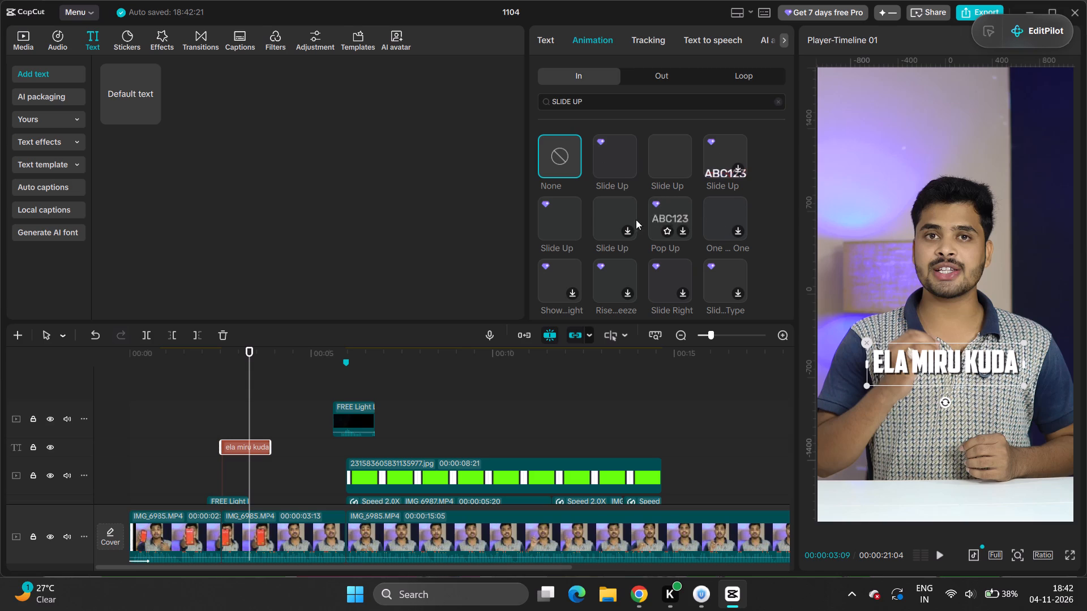
{"action": "left_click", "coordinate": [559, 218]}
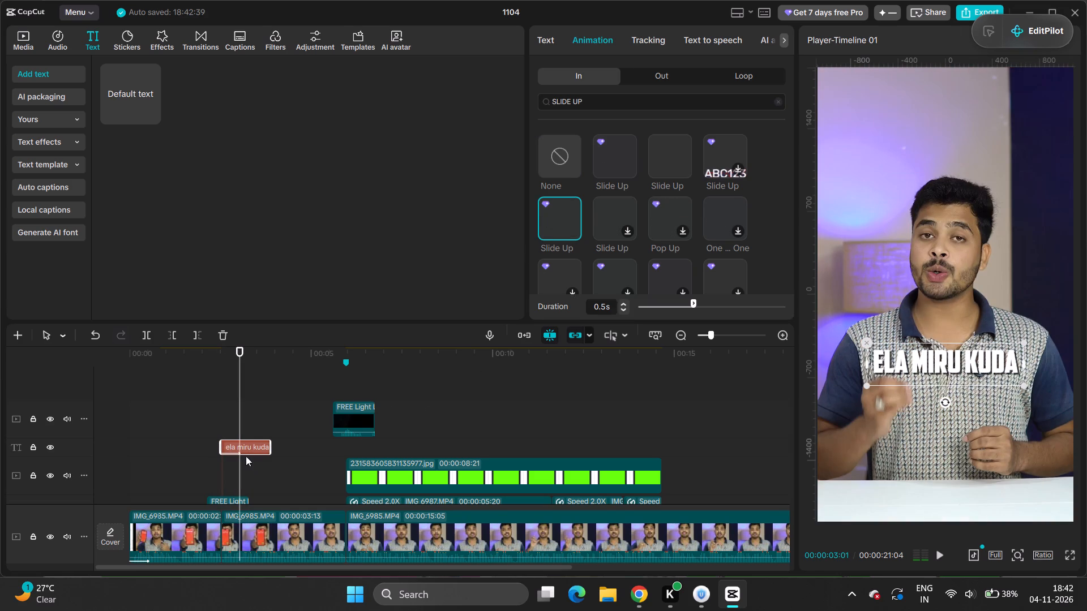
Duplicate the title onto a text track below, starting slightly after the original and ending with it, and place it beneath the first line.
{"action": "left_click_drag", "start_coordinate": [247, 449], "coordinate": [250, 470], "text": "alt"}
{"action": "left_click_drag", "start_coordinate": [243, 465], "coordinate": [255, 467]}
{"action": "left_click_drag", "start_coordinate": [280, 463], "coordinate": [269, 467]}
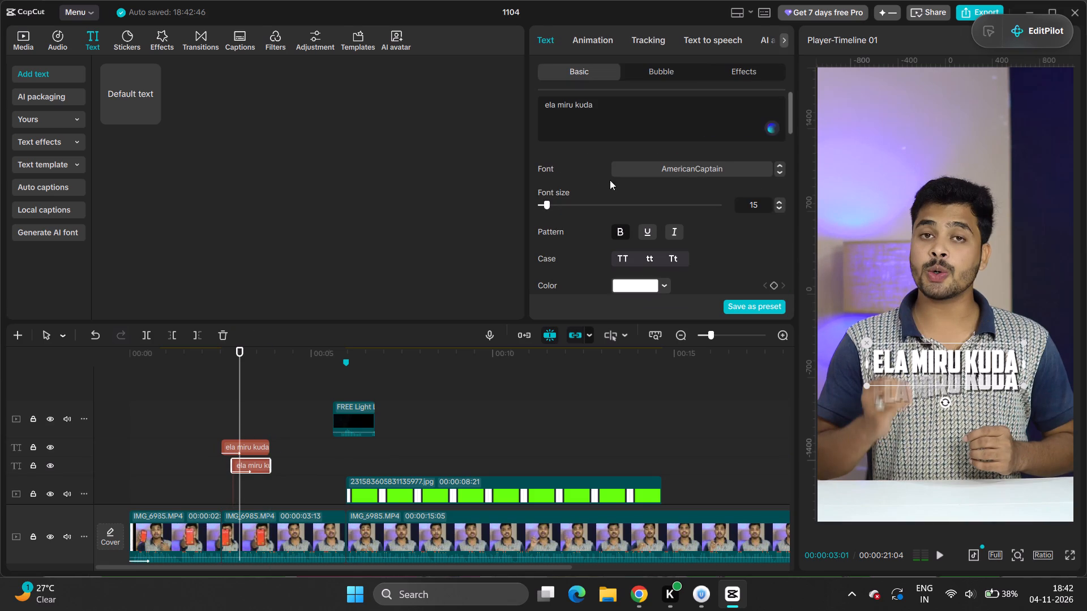
{"action": "left_click_drag", "start_coordinate": [968, 370], "coordinate": [966, 402]}
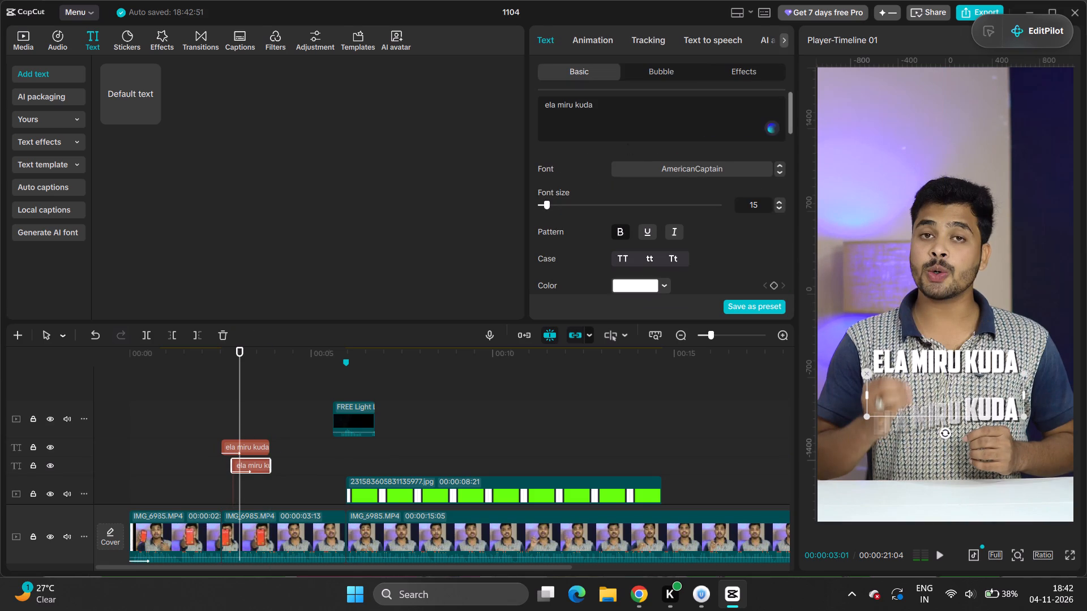
Change the duplicated title's text to "set chesukovachu".
{"action": "left_click", "coordinate": [588, 110]}
{"action": "left_click", "coordinate": [588, 109]}
{"action": "triple_click", "coordinate": [584, 101]}
{"action": "triple_click", "coordinate": [581, 101]}
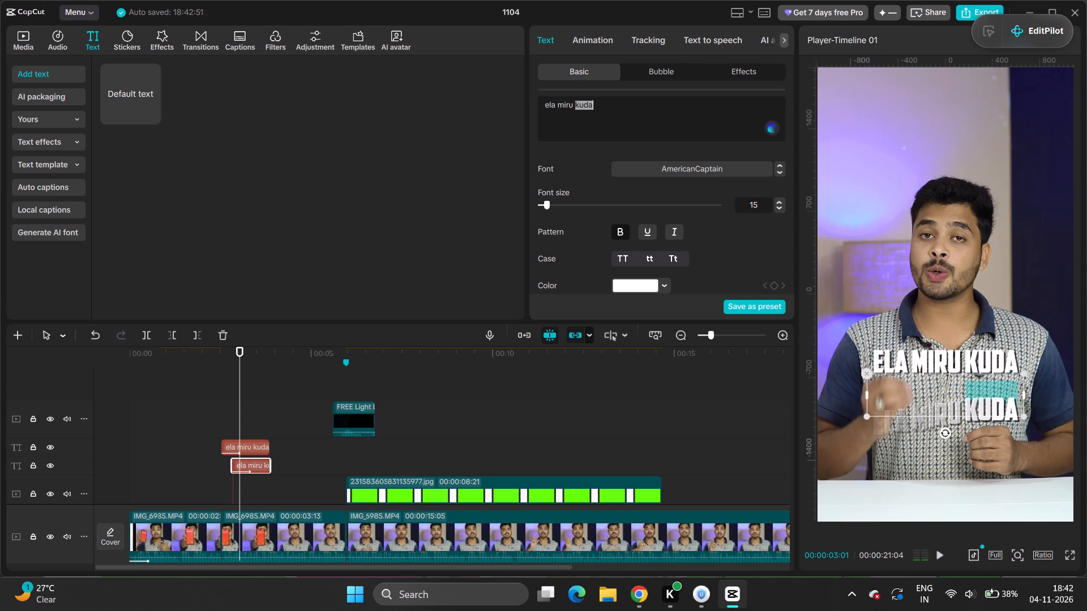
{"action": "left_click", "coordinate": [581, 102]}
{"action": "type", "text": "set chesukovachu"}
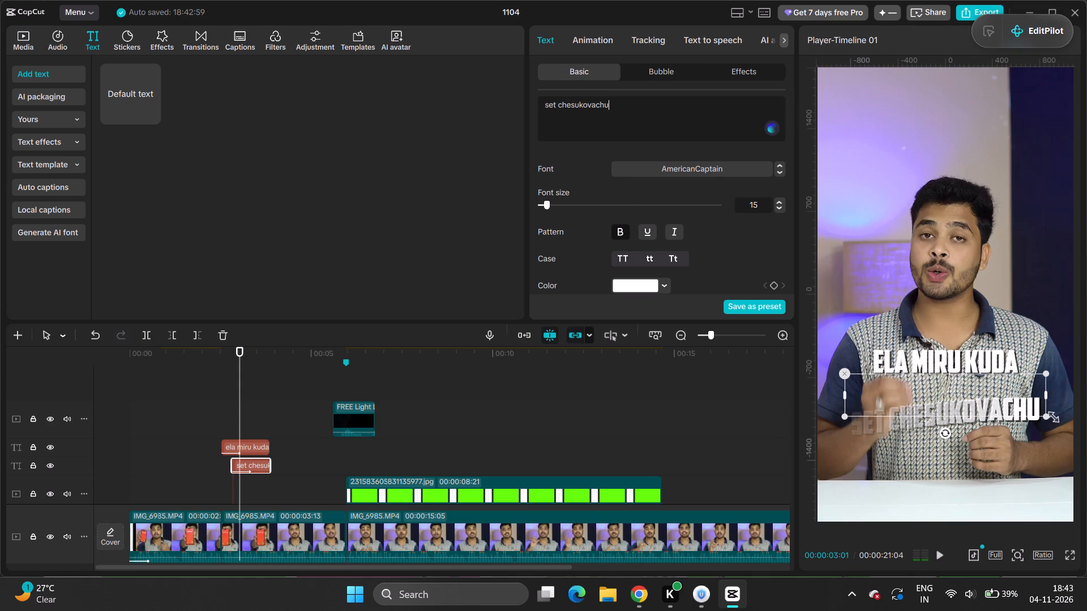
Shrink the second line to about the first line's width and colour it yellow, F4C70F.
{"action": "left_click_drag", "start_coordinate": [1045, 416], "coordinate": [1004, 403]}
{"action": "scroll", "coordinate": [568, 237], "scroll_direction": "down", "scroll_amount": 3}
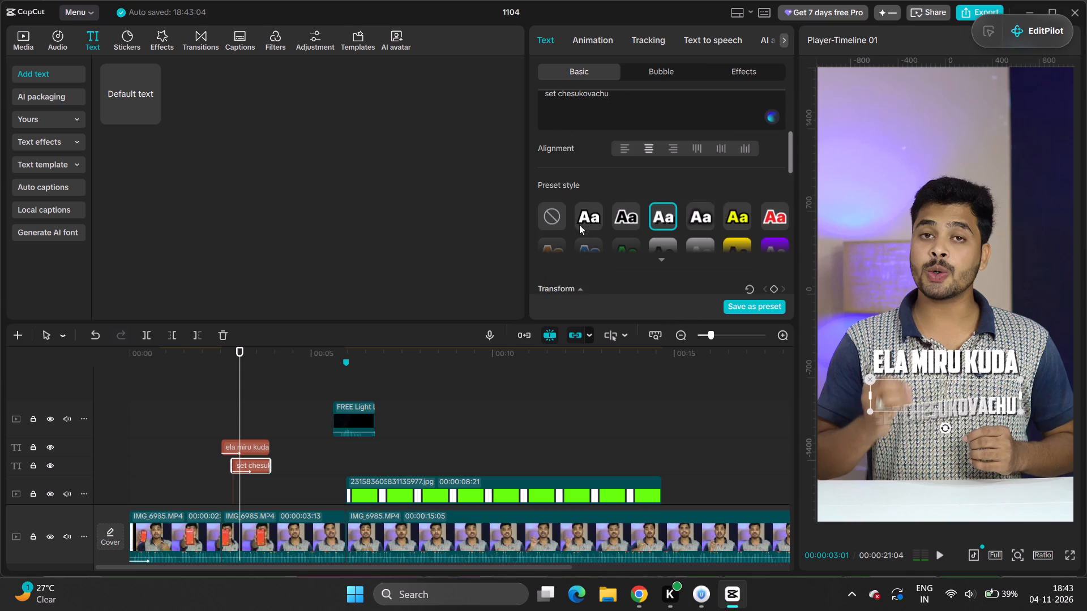
{"action": "scroll", "coordinate": [584, 214], "scroll_direction": "up", "scroll_amount": 1}
{"action": "left_click", "coordinate": [632, 158]}
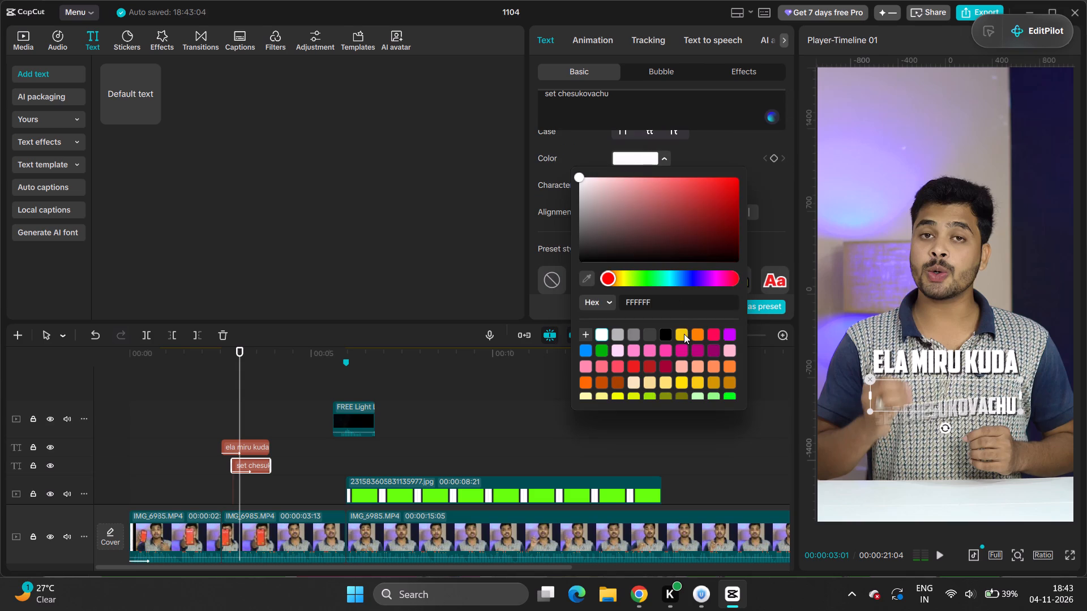
{"action": "left_click", "coordinate": [683, 334]}
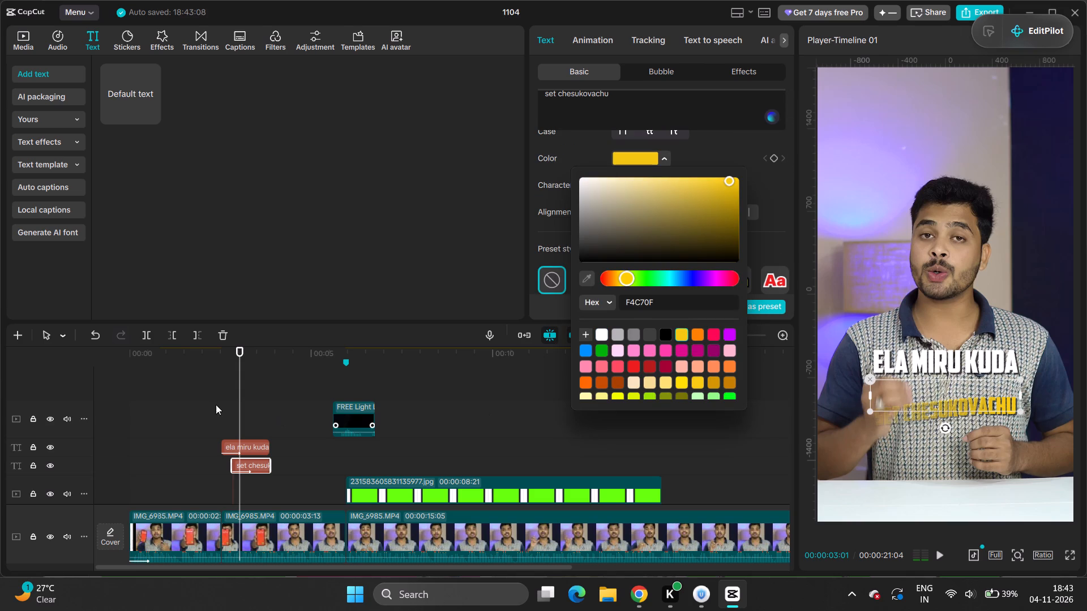
Shrink the yellow line further and align its left edge directly beneath "ELA MIRU KUDA".
{"action": "left_click", "coordinate": [251, 403]}
{"action": "left_click_drag", "start_coordinate": [249, 403], "coordinate": [258, 408]}
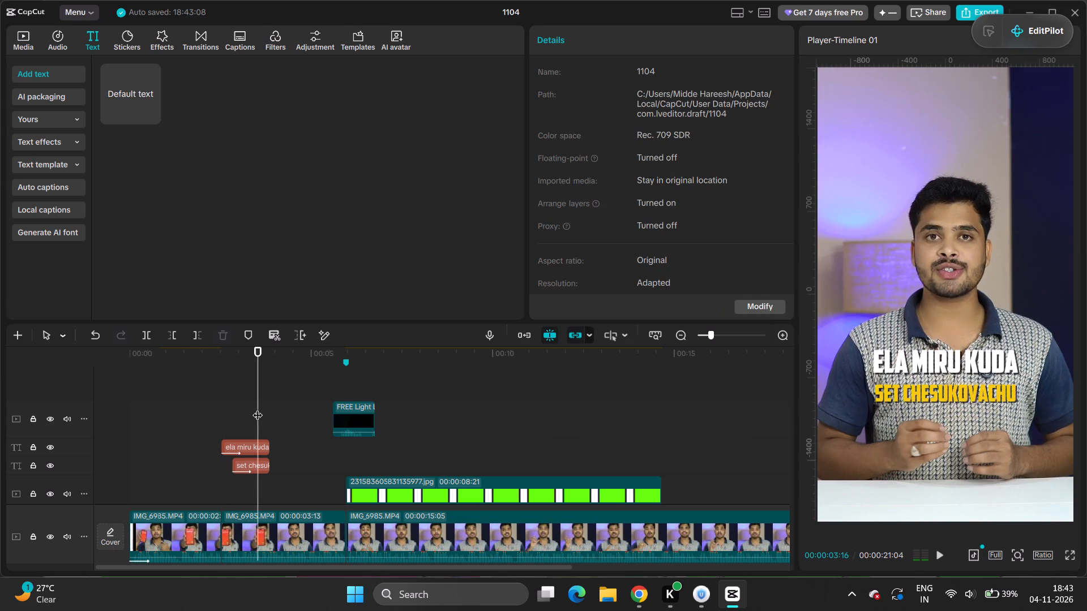
{"action": "left_click", "coordinate": [255, 465]}
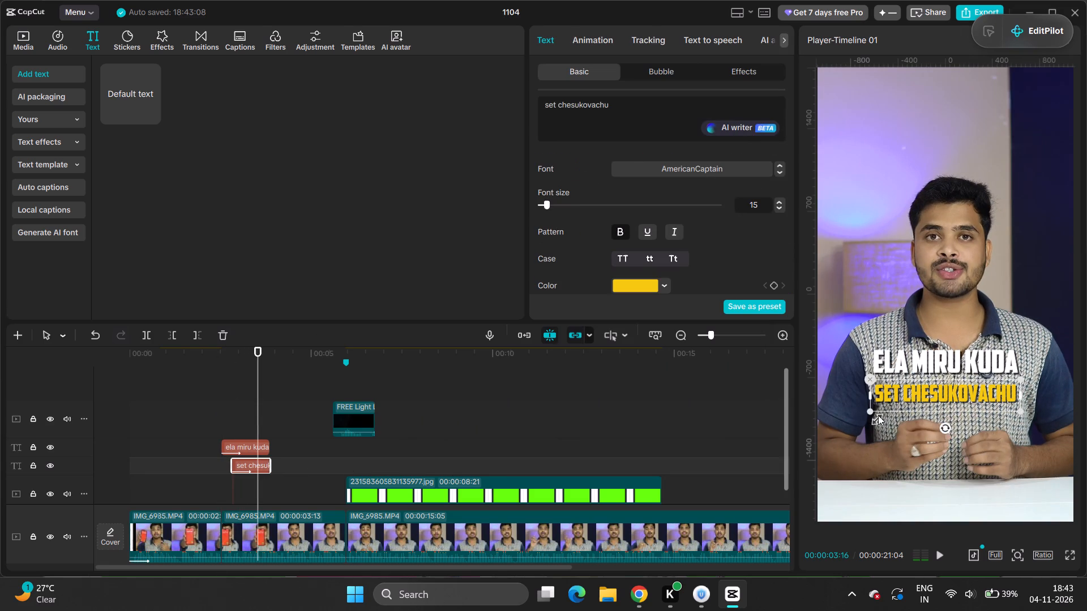
{"action": "left_click_drag", "start_coordinate": [868, 410], "coordinate": [887, 399]}
{"action": "left_click_drag", "start_coordinate": [928, 395], "coordinate": [905, 394]}
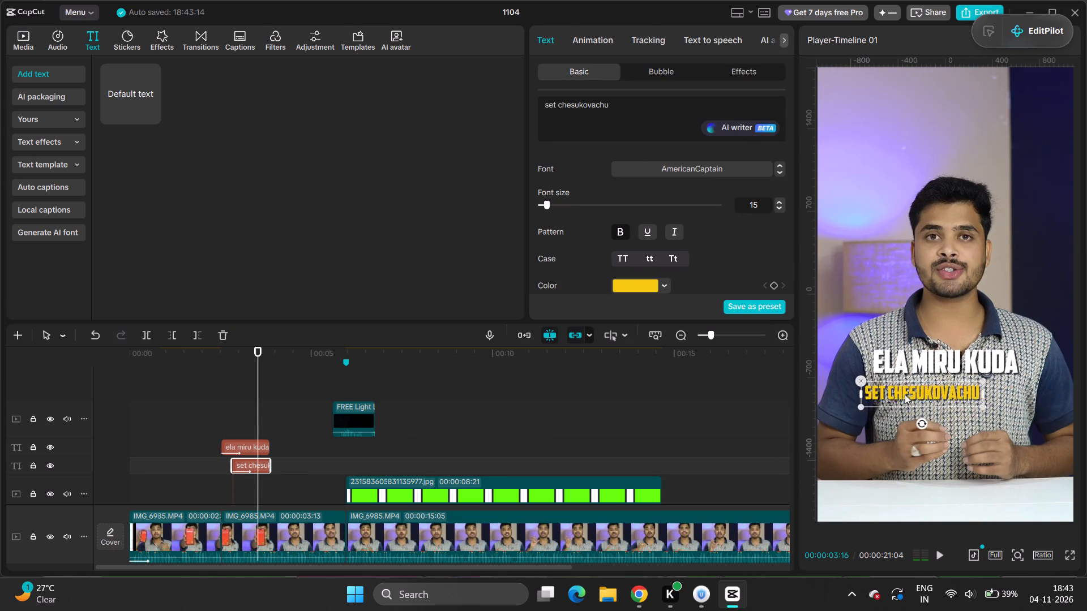
{"action": "left_click_drag", "start_coordinate": [905, 394], "coordinate": [914, 387]}
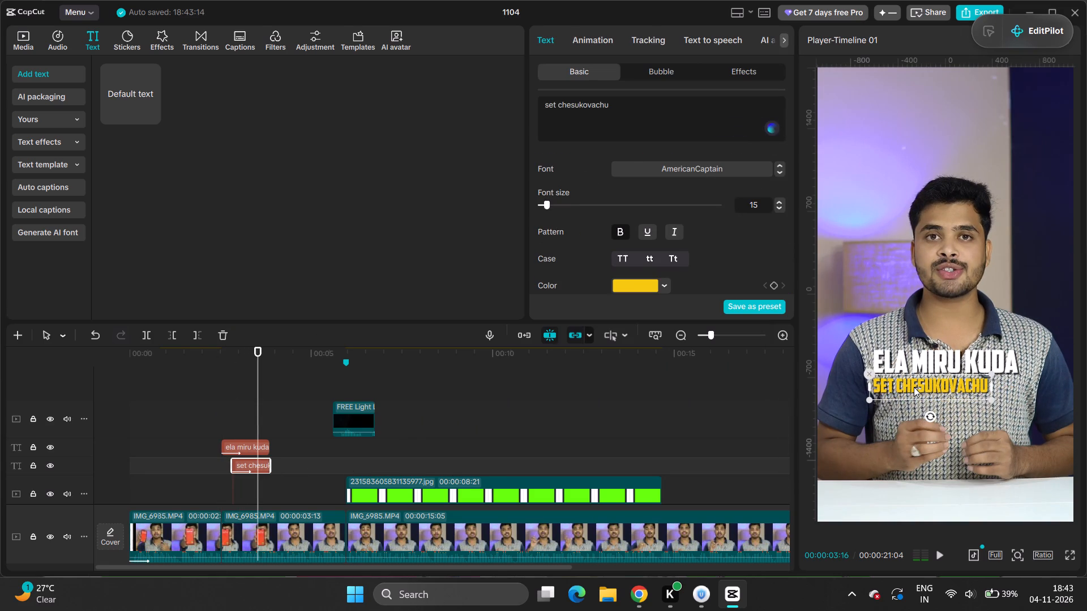
{"action": "left_click_drag", "start_coordinate": [914, 387], "coordinate": [915, 386]}
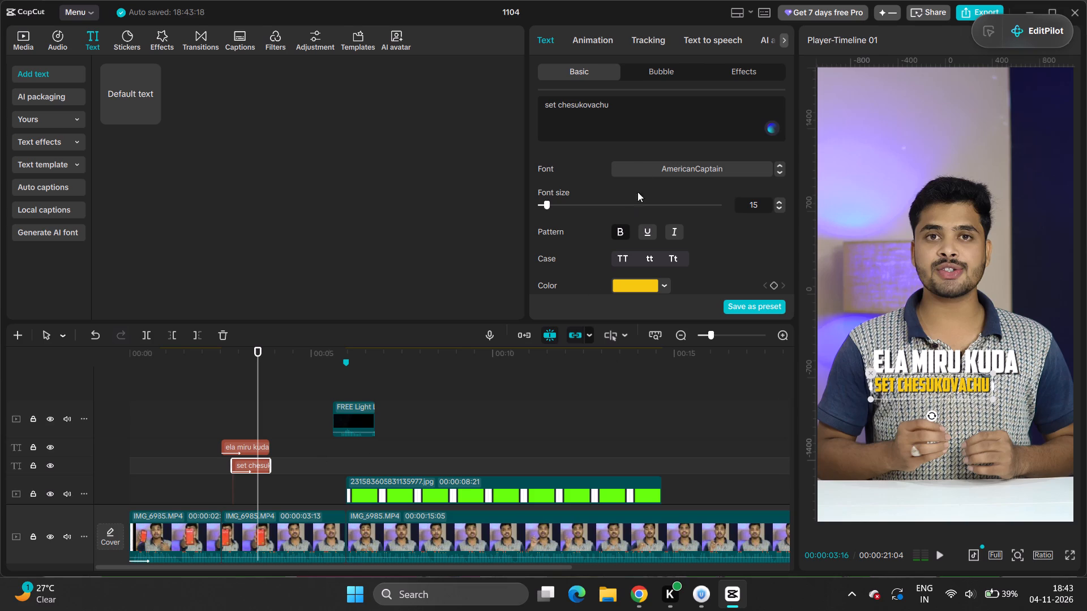
Replay from just before the titles up to 00:00:04:10 to check the two animated lines.
{"action": "left_click", "coordinate": [285, 415]}
{"action": "left_click_drag", "start_coordinate": [282, 414], "coordinate": [199, 441]}
{"action": "key", "text": "space"}
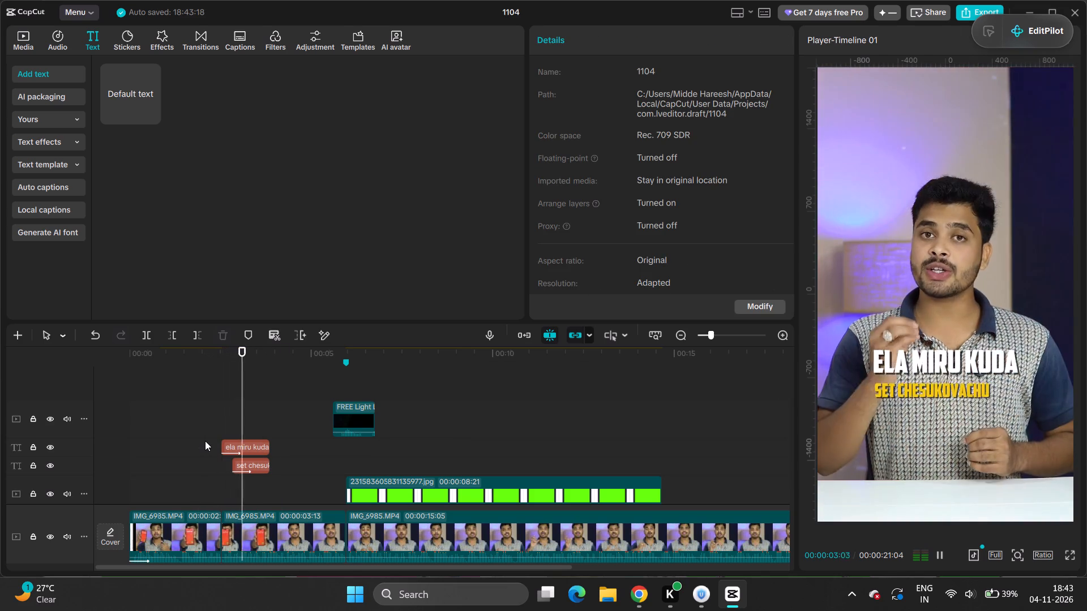
{"action": "key", "text": "space"}
{"action": "key", "text": "space"}
{"action": "key", "text": "space"}
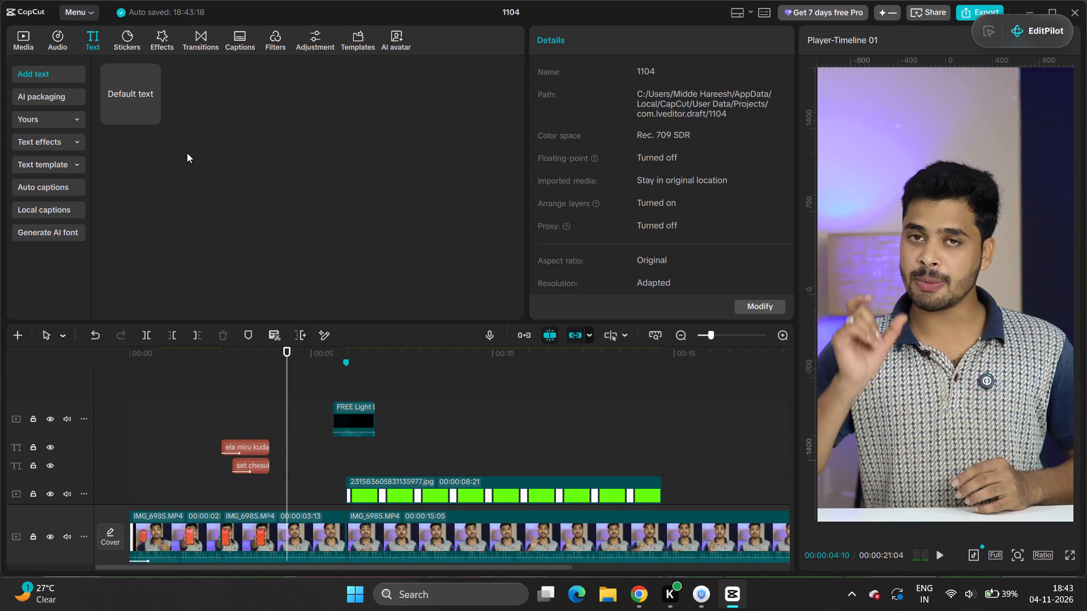
Start a media import and browse the Downloads folder for another file to add to the project.
{"action": "left_click", "coordinate": [25, 45]}
{"action": "left_click", "coordinate": [126, 70]}
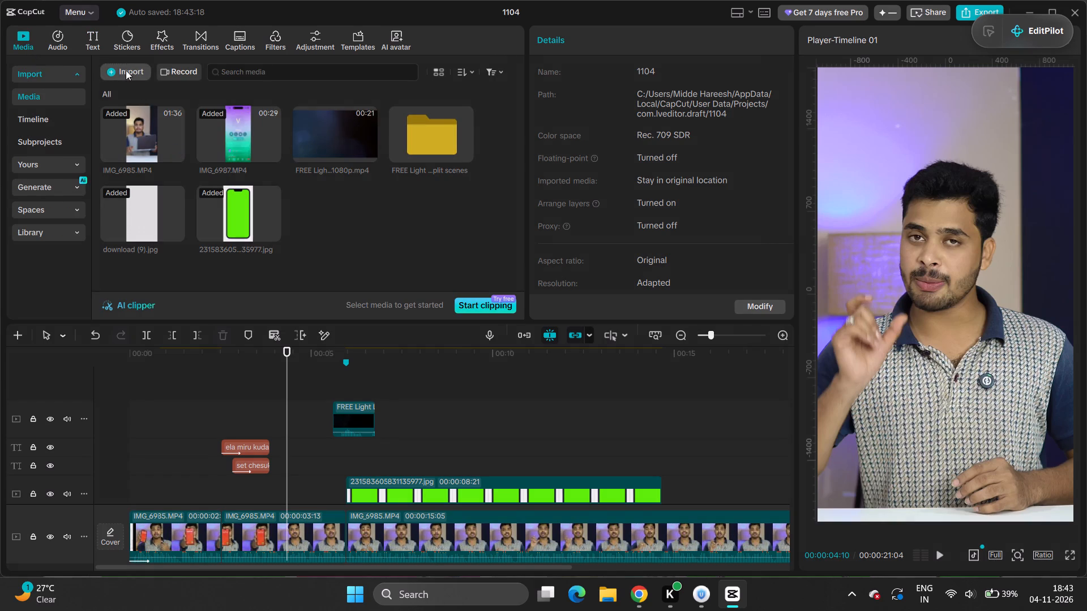
{"action": "left_click", "coordinate": [144, 97]}
{"action": "left_click", "coordinate": [58, 168]}
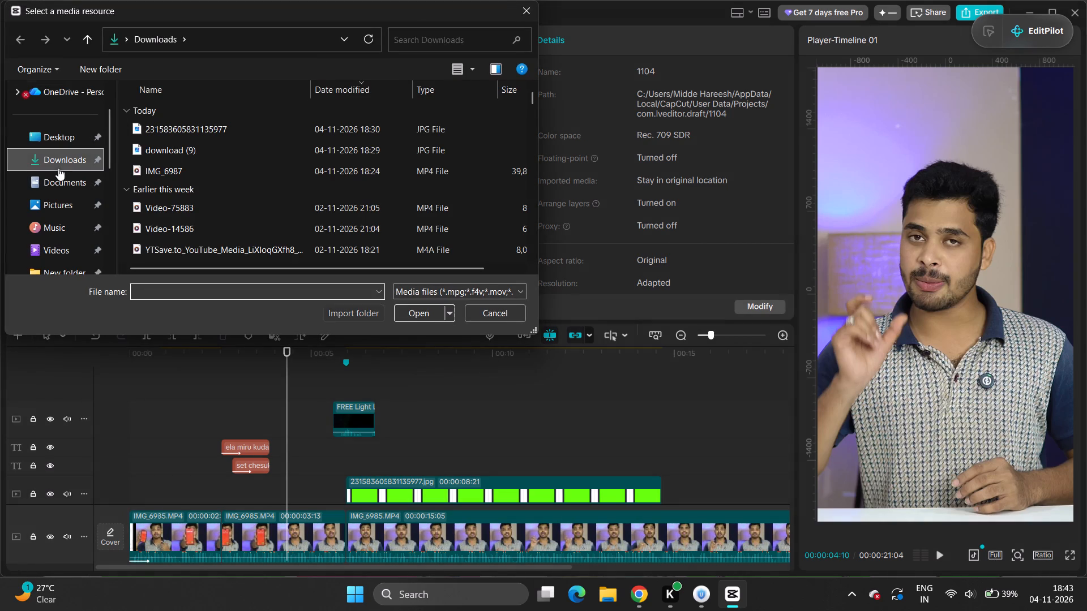
{"action": "scroll", "coordinate": [234, 162], "scroll_direction": "down", "scroll_amount": 17}
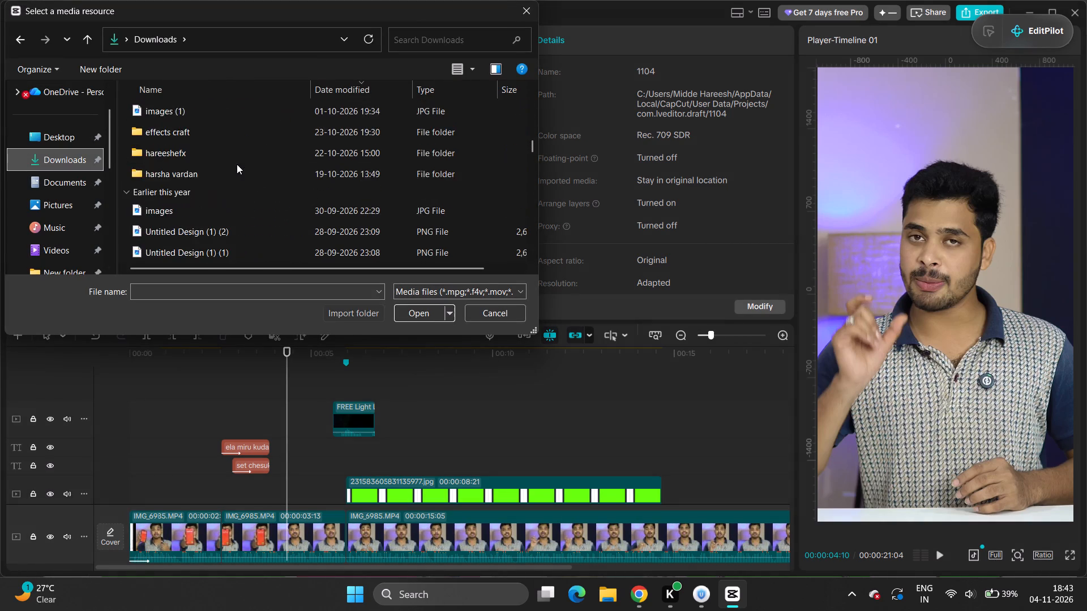
{"action": "scroll", "coordinate": [237, 164], "scroll_direction": "down", "scroll_amount": 19}
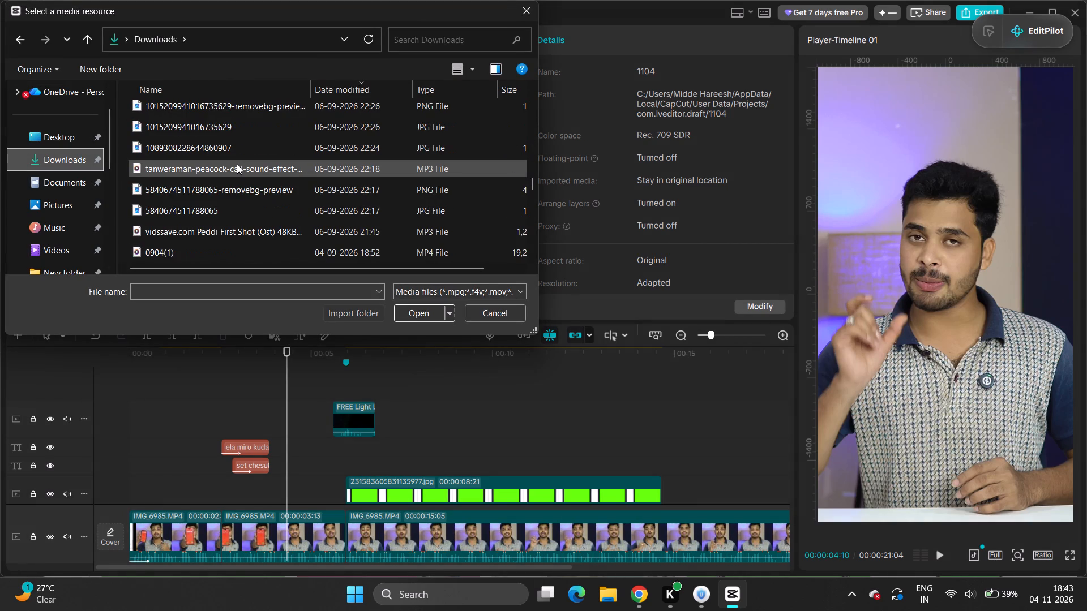
{"action": "scroll", "coordinate": [237, 164], "scroll_direction": "down", "scroll_amount": 3}
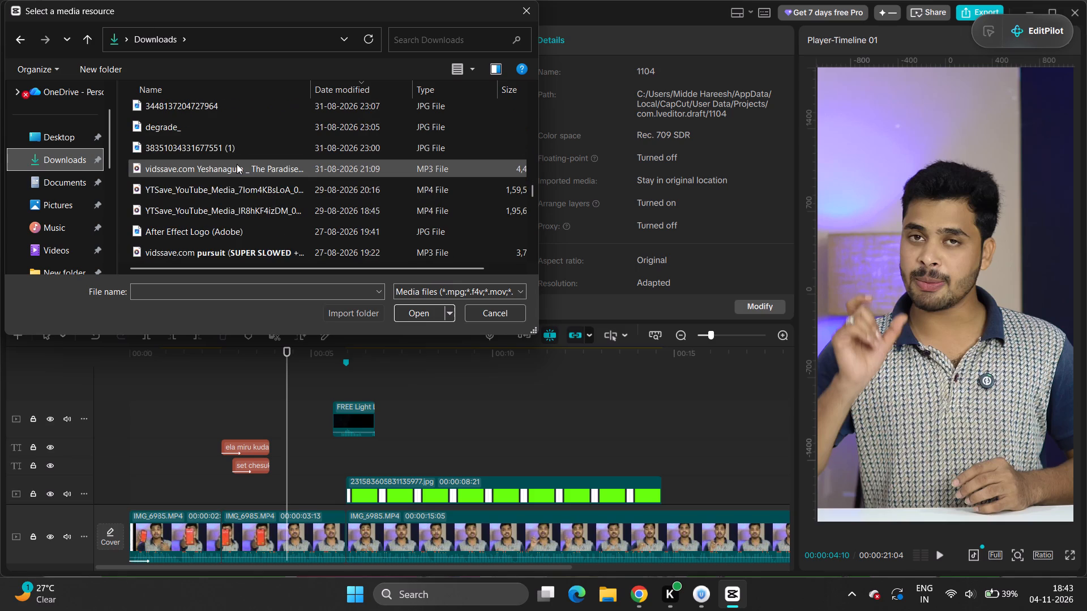
Import the Instagram profile banner clip VideoEffects-instagram-profile-bannner-5-light-1-SD from the Downloads folder into the project media.
{"action": "scroll", "coordinate": [237, 164], "scroll_direction": "down", "scroll_amount": 1}
{"action": "left_click", "coordinate": [213, 128]}
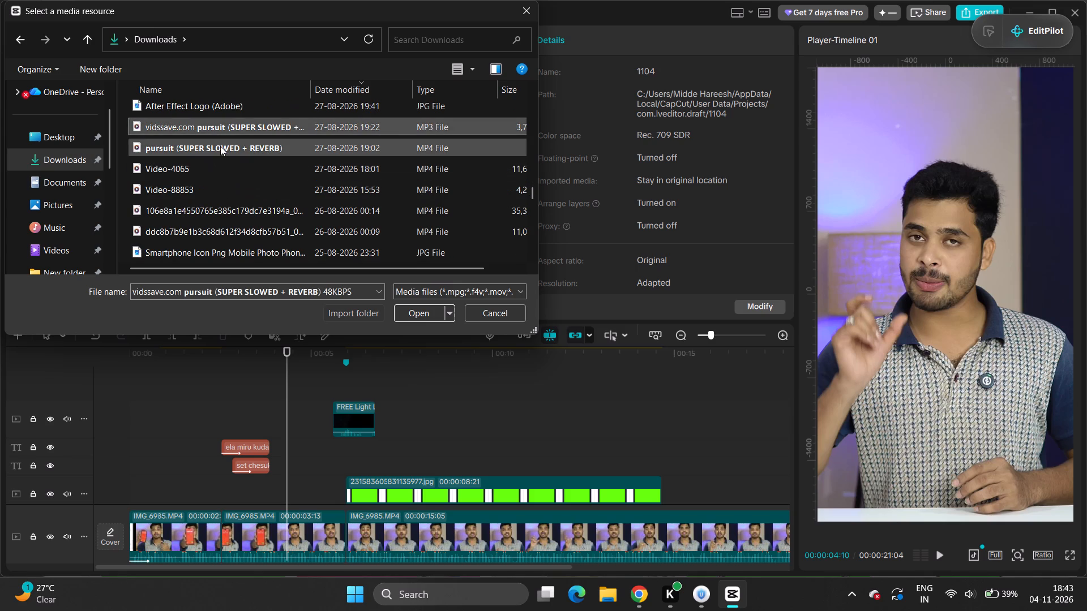
{"action": "scroll", "coordinate": [220, 146], "scroll_direction": "up", "scroll_amount": 2}
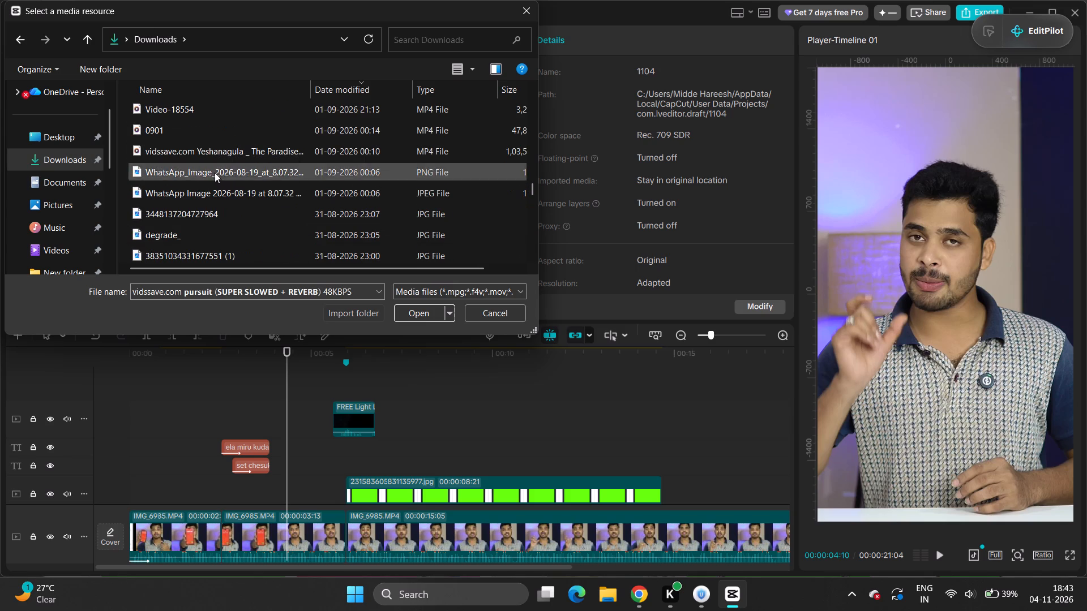
{"action": "scroll", "coordinate": [217, 173], "scroll_direction": "up", "scroll_amount": 2}
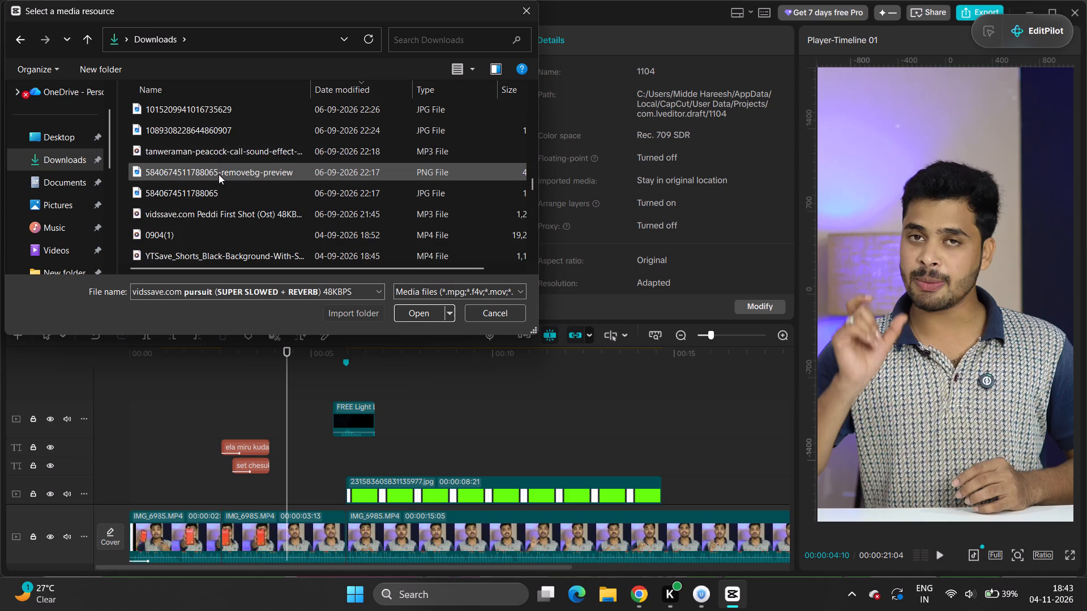
{"action": "scroll", "coordinate": [221, 171], "scroll_direction": "down", "scroll_amount": 6}
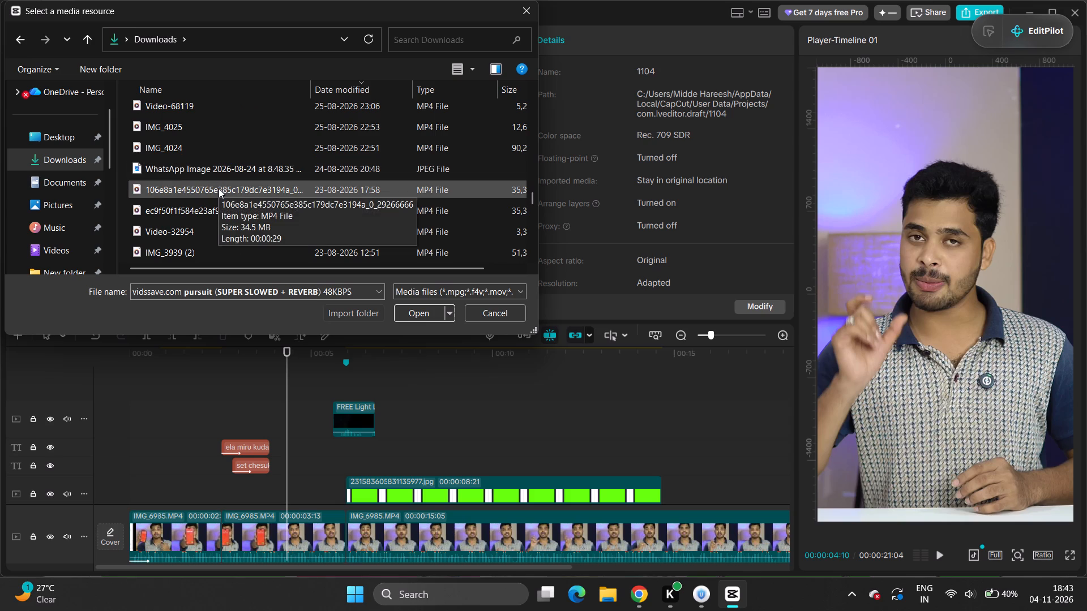
{"action": "scroll", "coordinate": [219, 185], "scroll_direction": "down", "scroll_amount": 1}
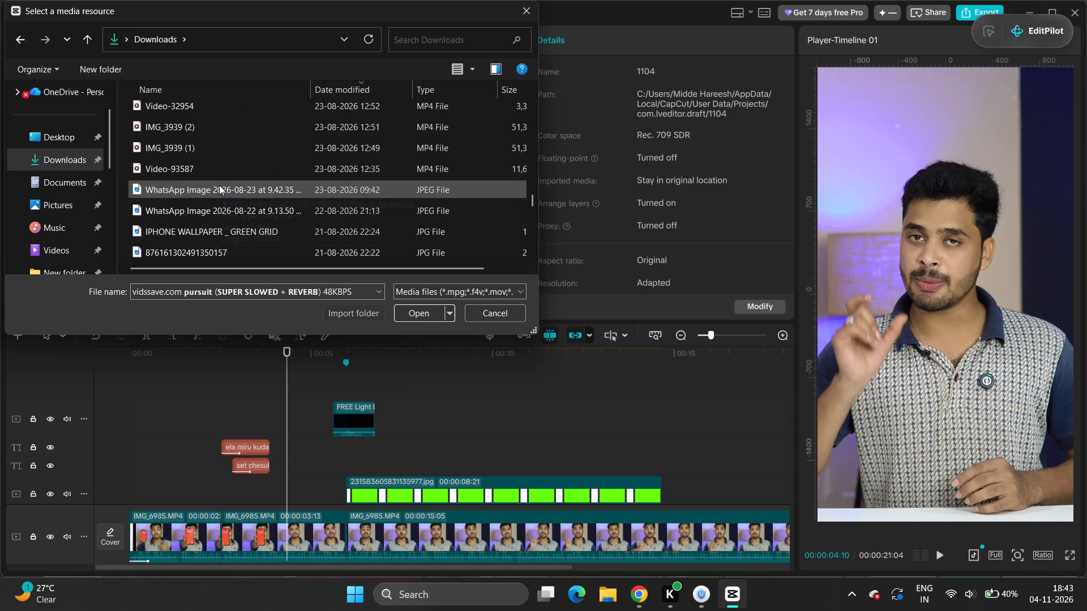
{"action": "scroll", "coordinate": [219, 185], "scroll_direction": "down", "scroll_amount": 4}
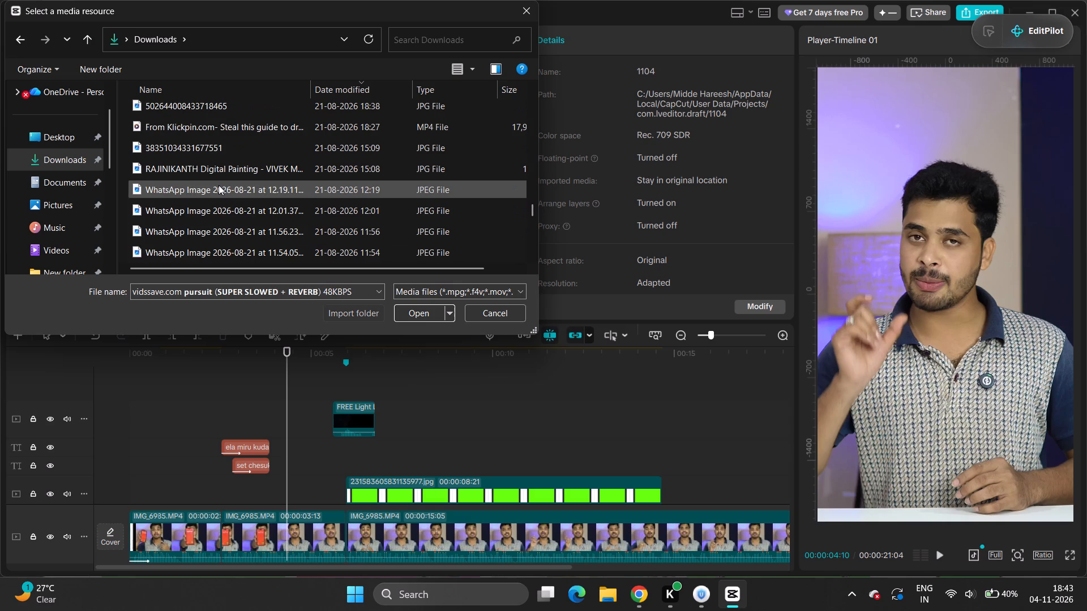
{"action": "scroll", "coordinate": [213, 157], "scroll_direction": "down", "scroll_amount": 1}
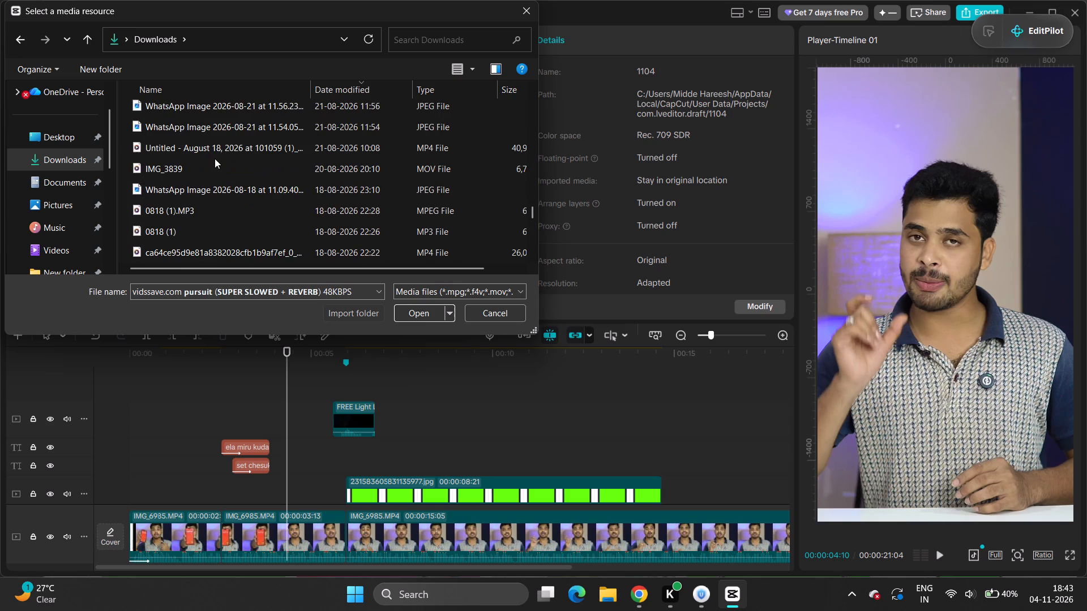
{"action": "scroll", "coordinate": [216, 158], "scroll_direction": "down", "scroll_amount": 1}
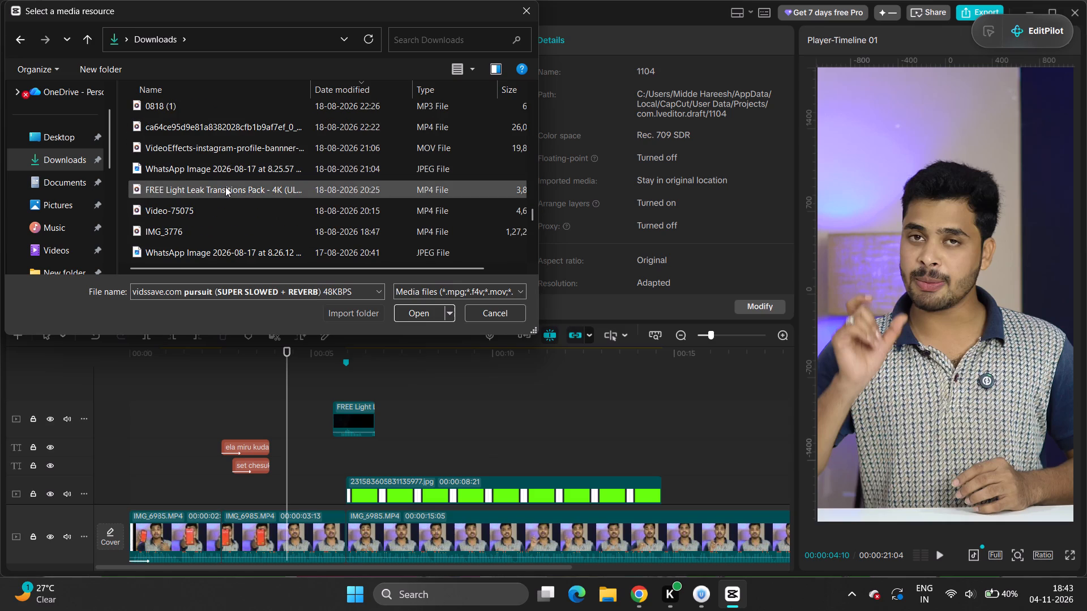
{"action": "left_click", "coordinate": [234, 153]}
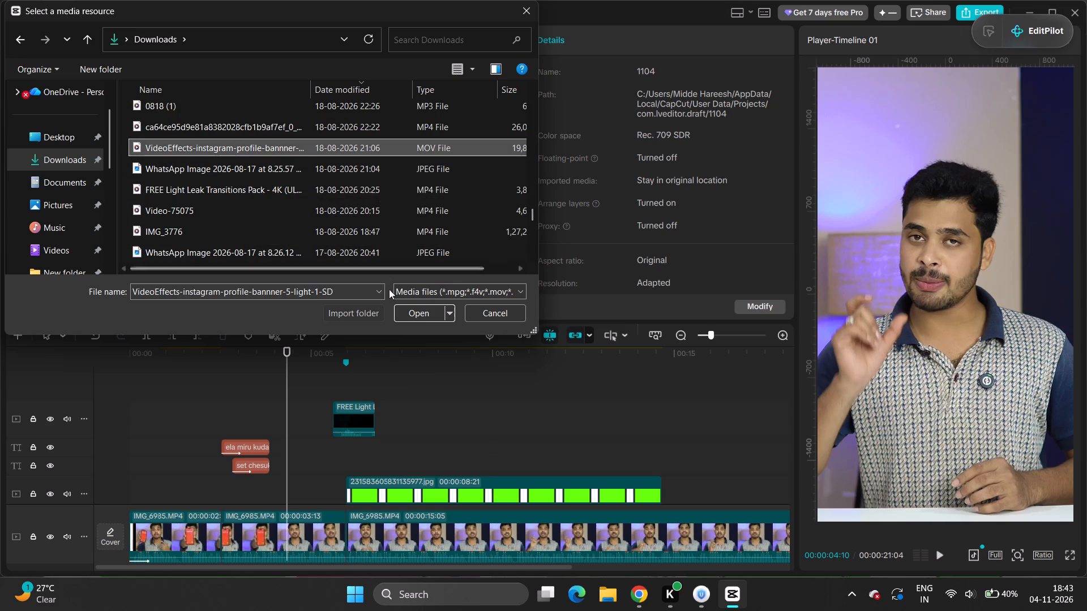
{"action": "left_click", "coordinate": [413, 307]}
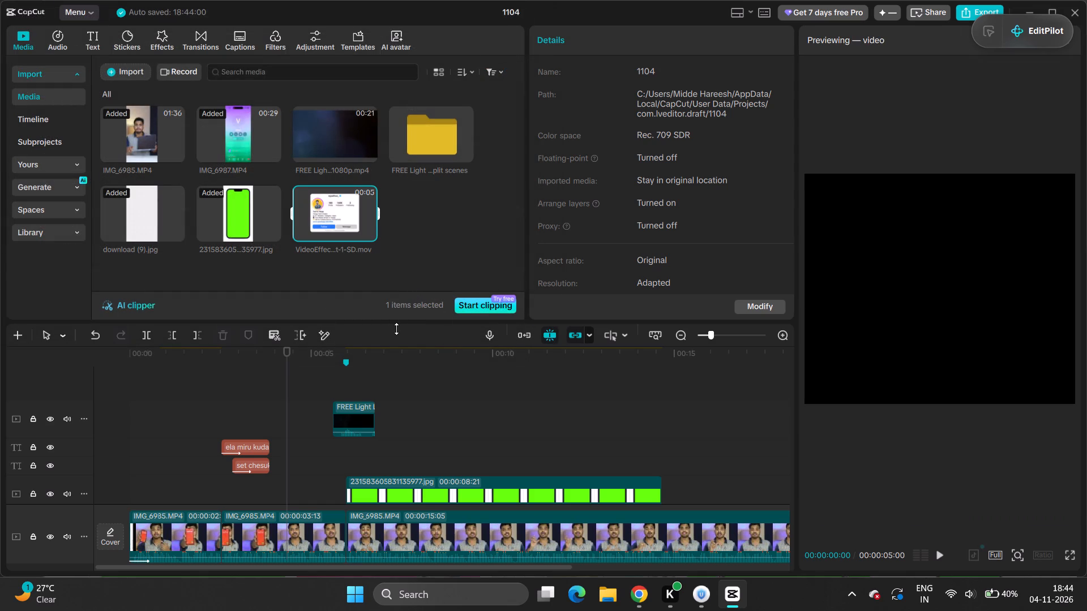
Save the 1104 project.
{"action": "key", "text": "ctrl+s"}
{"action": "key", "text": "ctrl+s"}
{"action": "key", "text": "ctrl+s"}
{"action": "key", "text": "ctrl+s"}
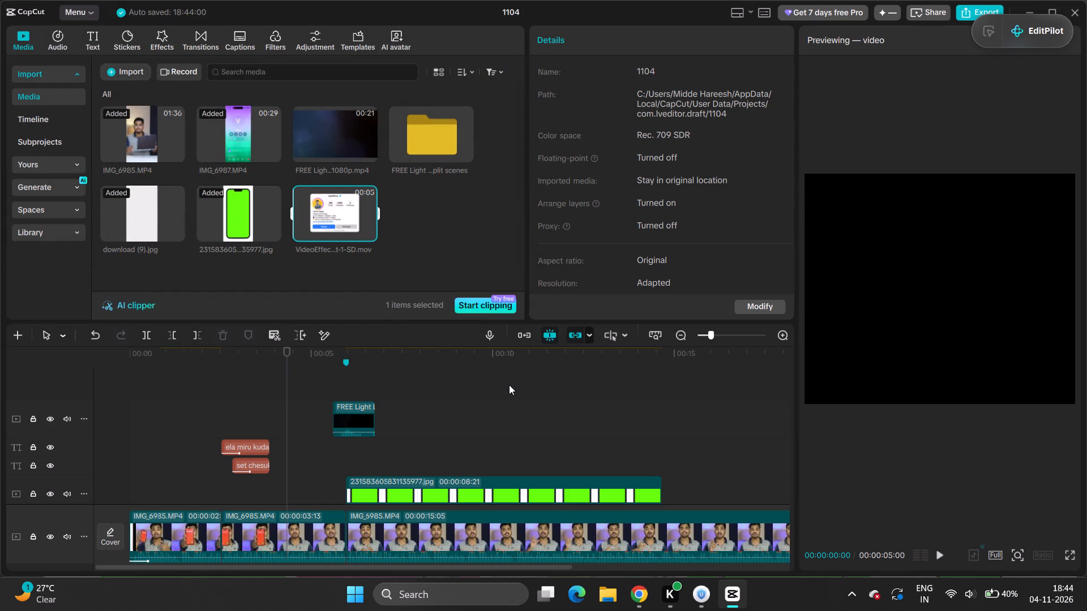
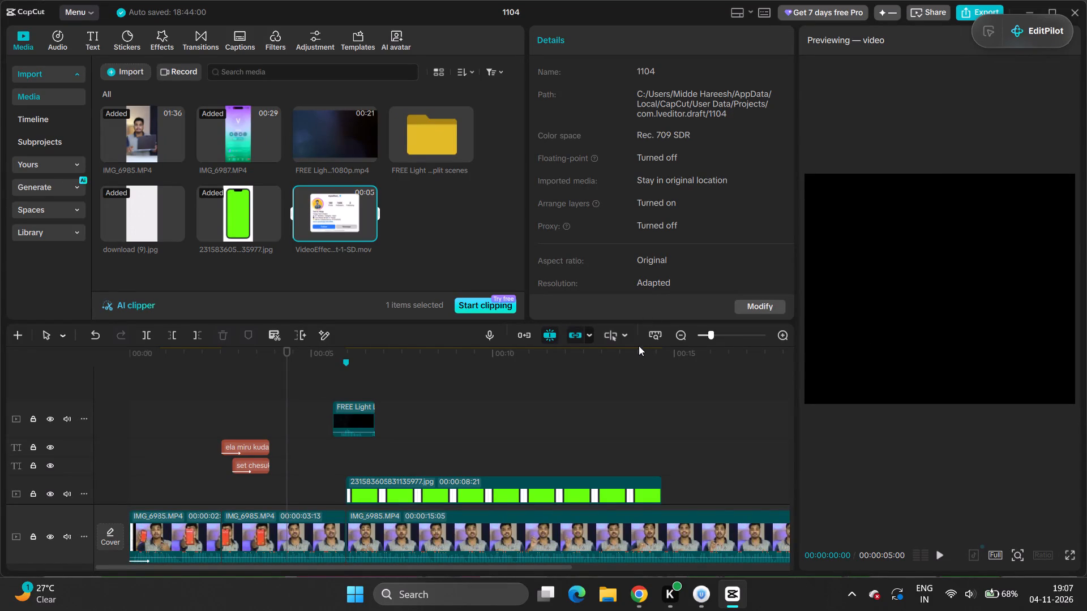
Place the VideoEffects Instagram profile banner clip on the timeline directly after the two title clips.
{"action": "left_click", "coordinate": [290, 377]}
{"action": "left_click_drag", "start_coordinate": [290, 377], "coordinate": [196, 394]}
{"action": "key", "text": "space"}
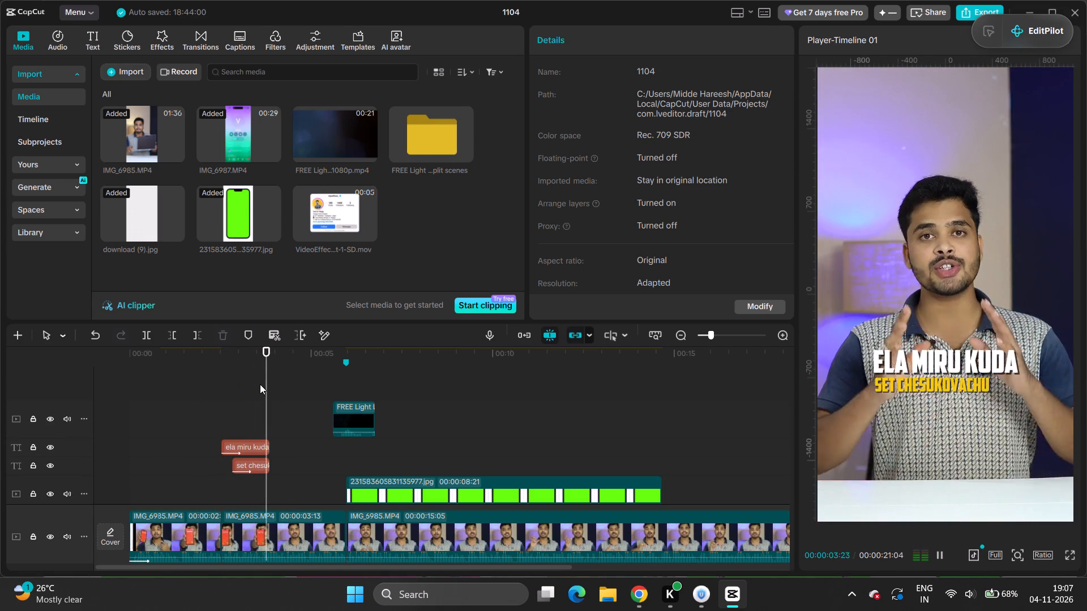
{"action": "key", "text": "space"}
{"action": "scroll", "coordinate": [307, 423], "scroll_direction": "down", "scroll_amount": 3}
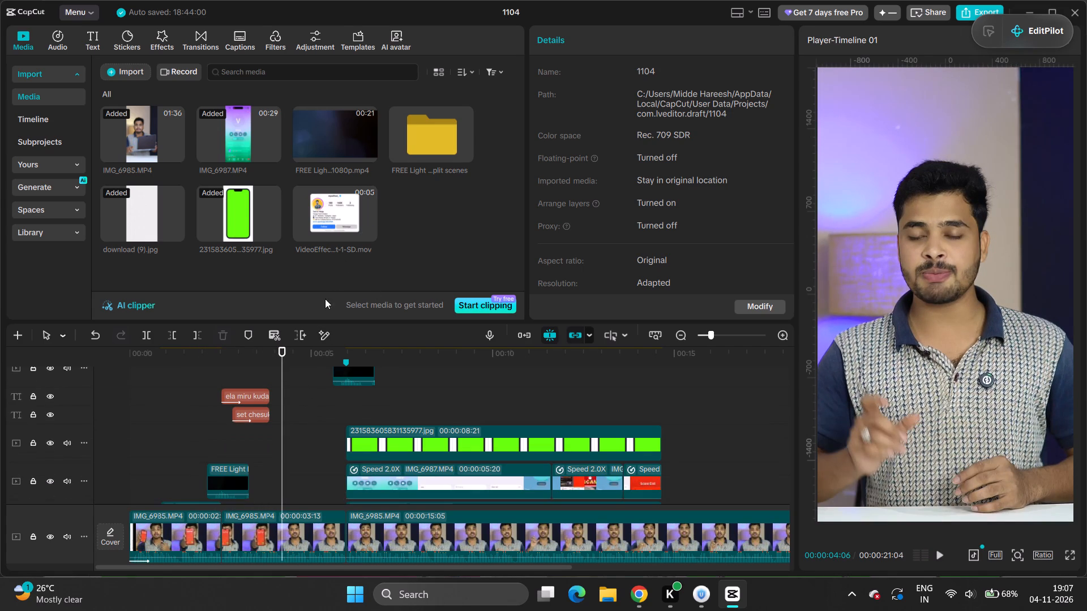
{"action": "left_click_drag", "start_coordinate": [327, 225], "coordinate": [271, 408]}
{"action": "left_click", "coordinate": [271, 408]}
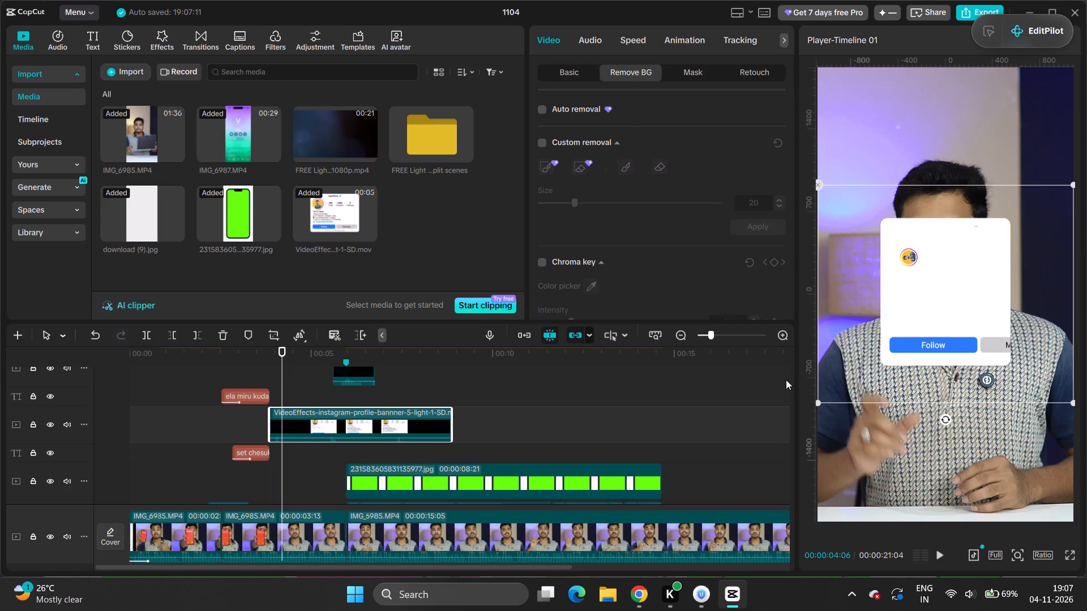
Shrink the Instagram banner to roughly 60% of the frame width and centre it over the speaker's lower chest.
{"action": "left_click_drag", "start_coordinate": [820, 398], "coordinate": [891, 351]}
{"action": "left_click_drag", "start_coordinate": [944, 307], "coordinate": [942, 407]}
Speed the Instagram banner clip up to 2.00x.
{"action": "left_click", "coordinate": [579, 66]}
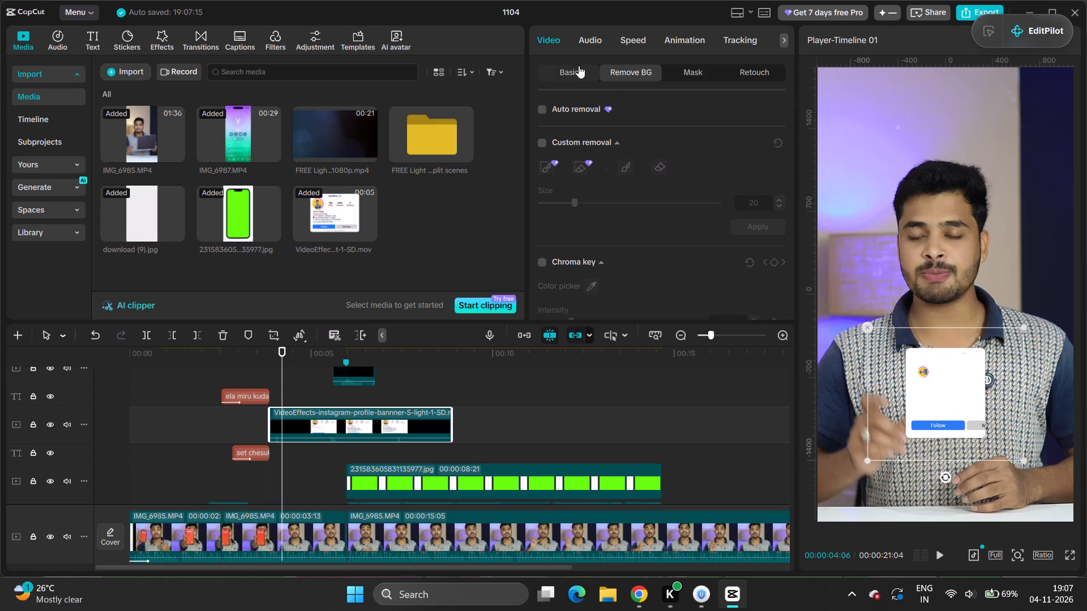
{"action": "left_click", "coordinate": [630, 42]}
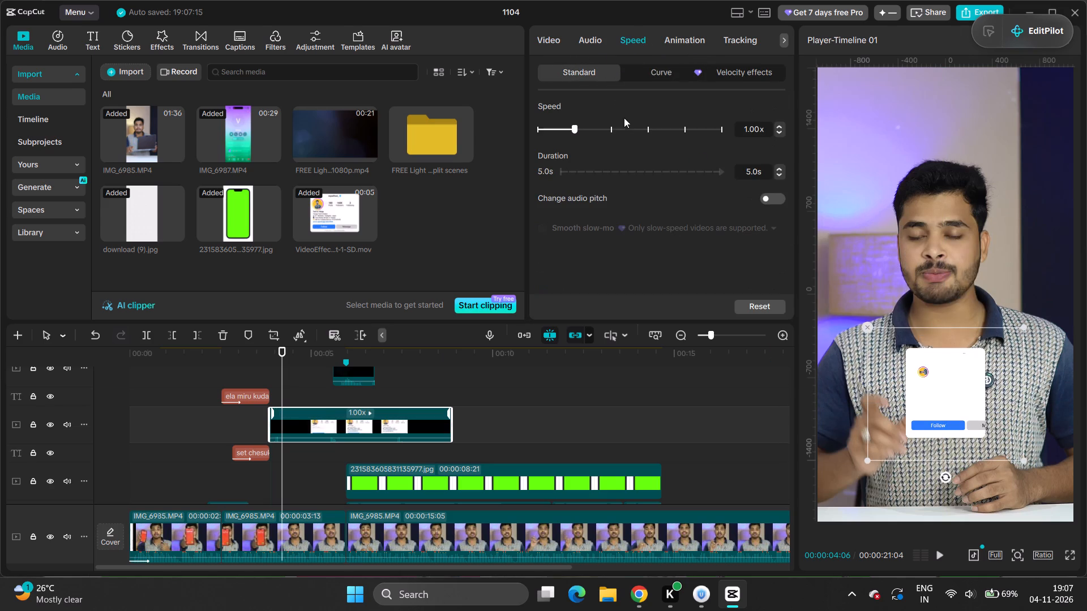
{"action": "left_click", "coordinate": [610, 128]}
Play from the Instagram banner's start to about 00:00:12:04 to check the banner and the phone-frame section.
{"action": "left_click_drag", "start_coordinate": [283, 392], "coordinate": [269, 398]}
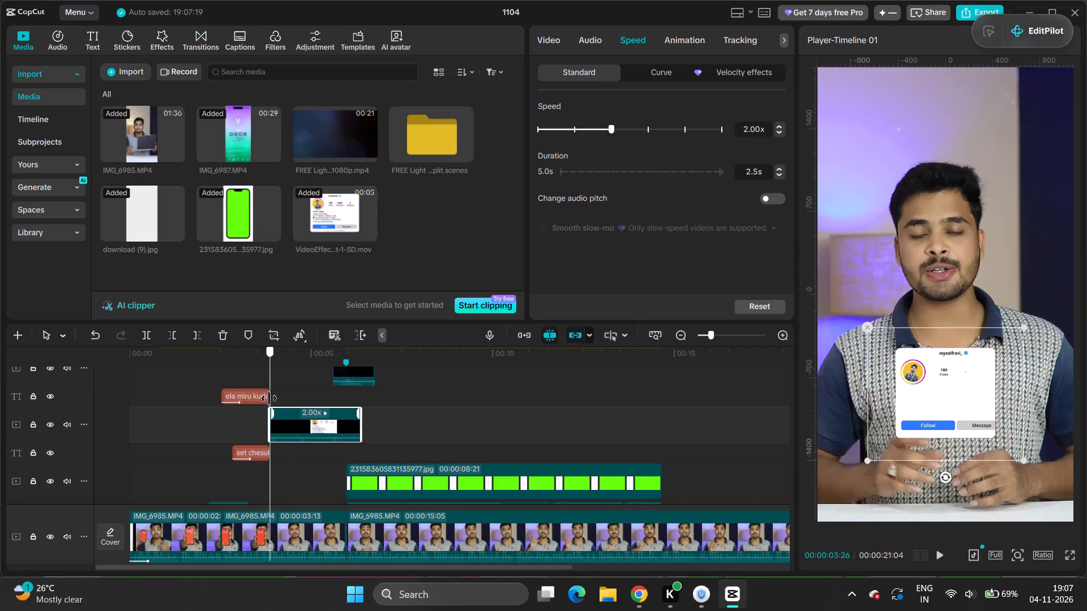
{"action": "left_click_drag", "start_coordinate": [269, 398], "coordinate": [264, 402]}
{"action": "key", "text": "space"}
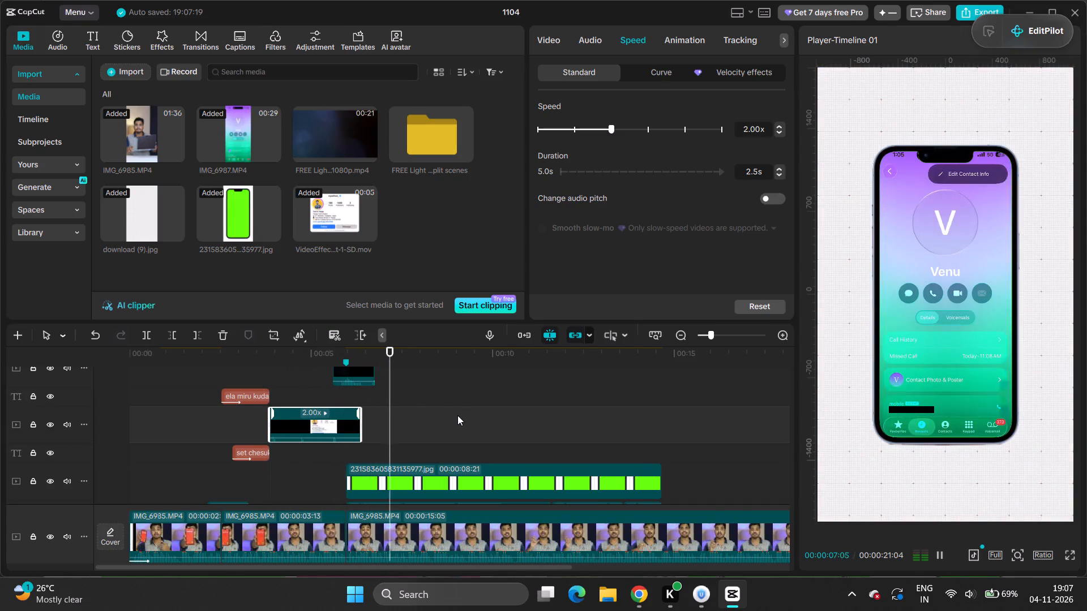
{"action": "scroll", "coordinate": [485, 424], "scroll_direction": "down", "scroll_amount": 2}
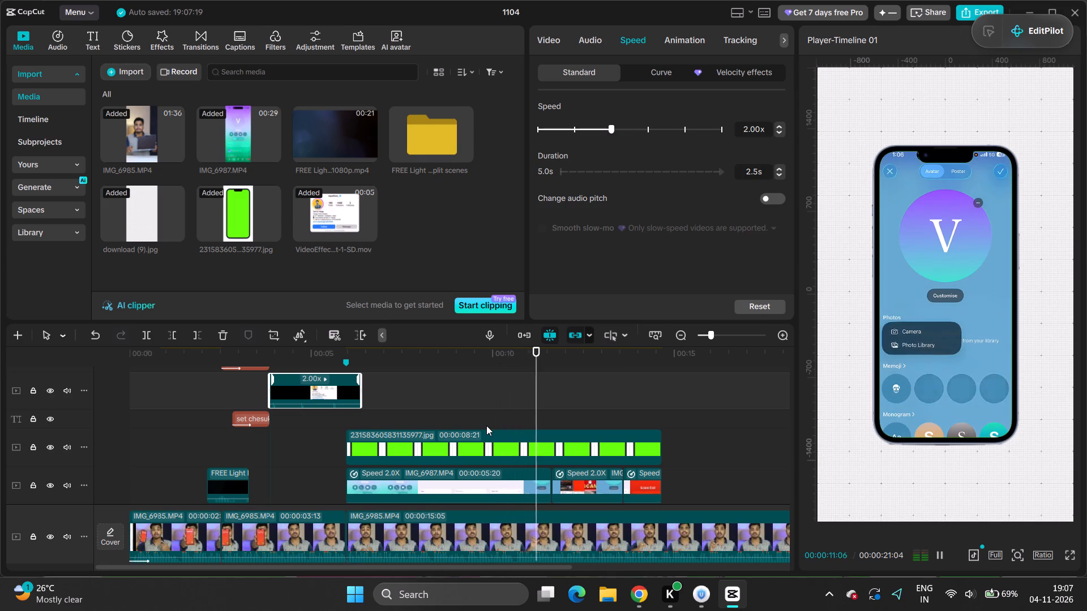
{"action": "key", "text": "space"}
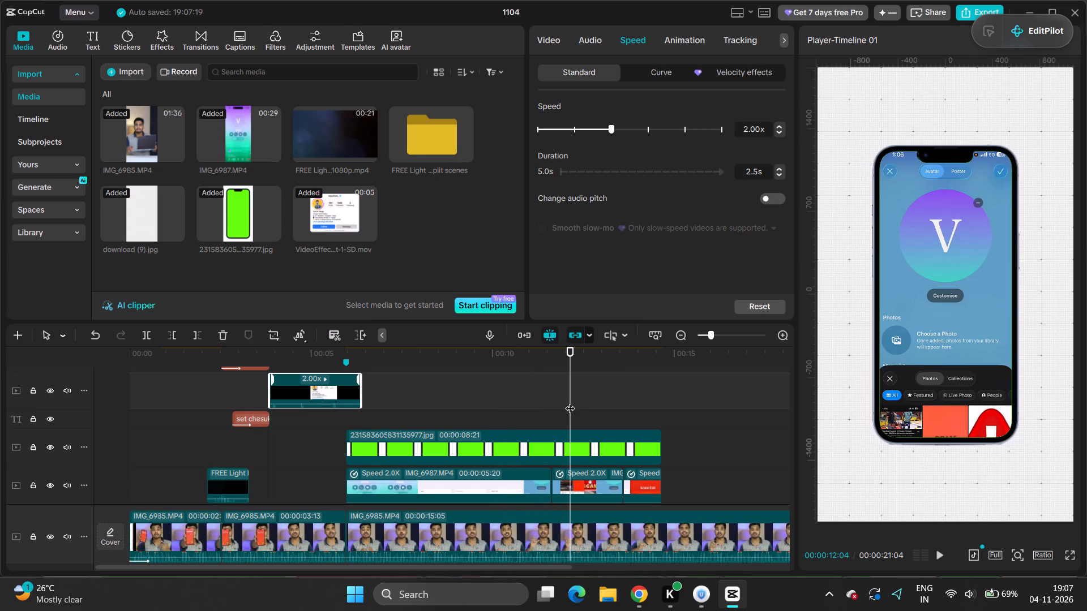
Refine the green phone frame's chroma key: set Clean up edge and Feather edge to 100 and raise the Intensity.
{"action": "left_click_drag", "start_coordinate": [570, 401], "coordinate": [572, 402]}
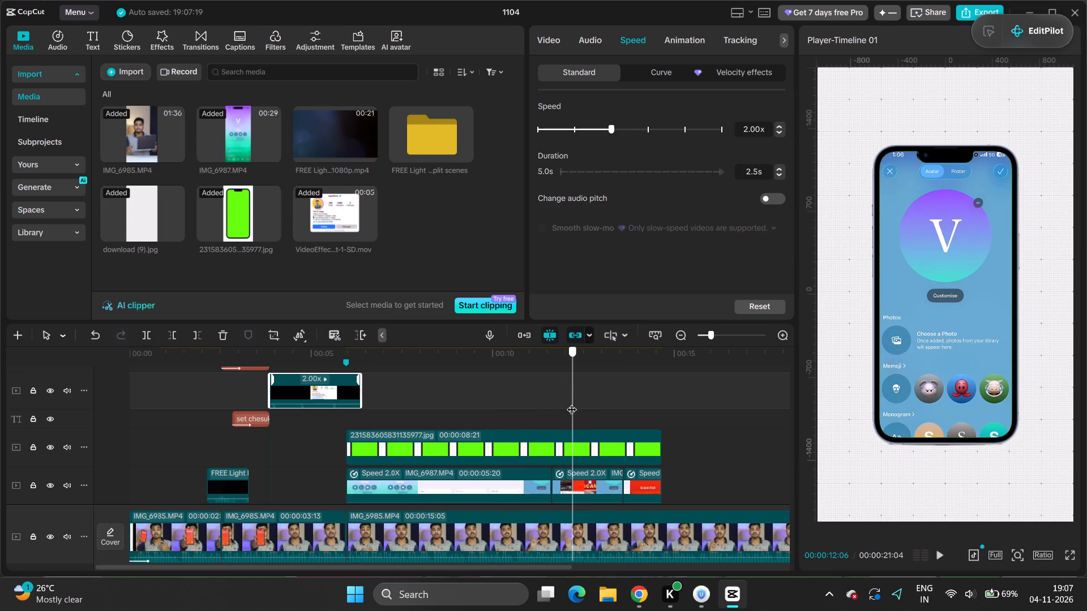
{"action": "left_click_drag", "start_coordinate": [572, 402], "coordinate": [565, 410]}
{"action": "left_click", "coordinate": [598, 434]}
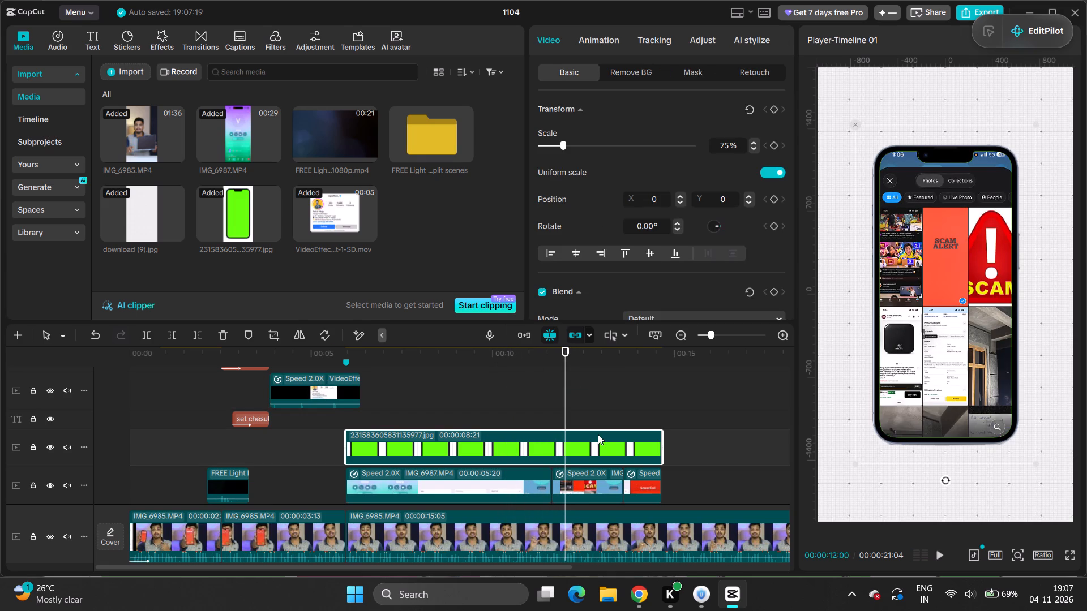
{"action": "left_click", "coordinate": [644, 74]}
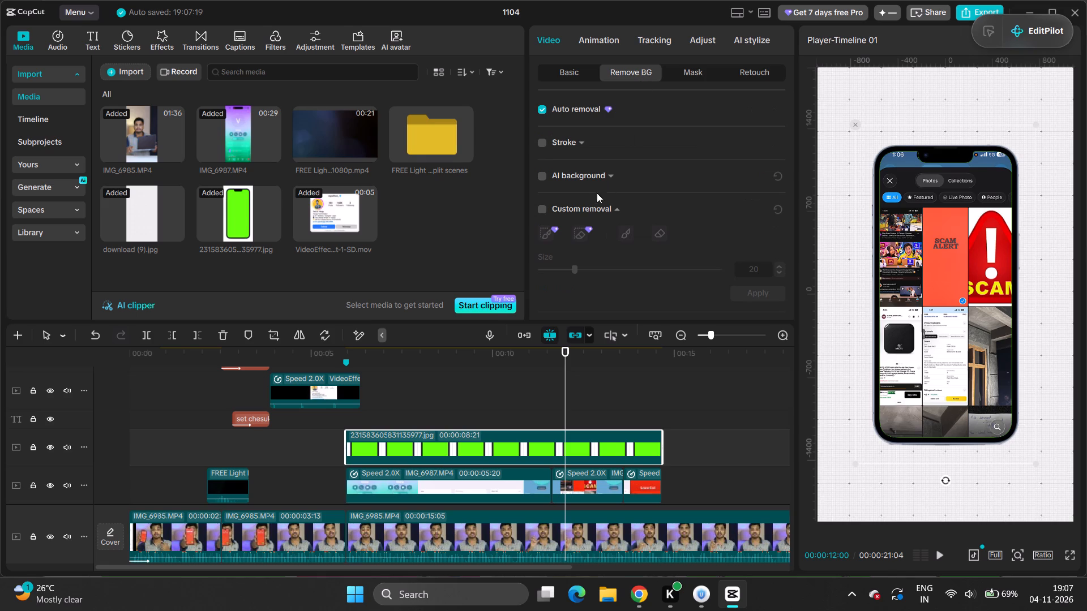
{"action": "scroll", "coordinate": [580, 195], "scroll_direction": "down", "scroll_amount": 5}
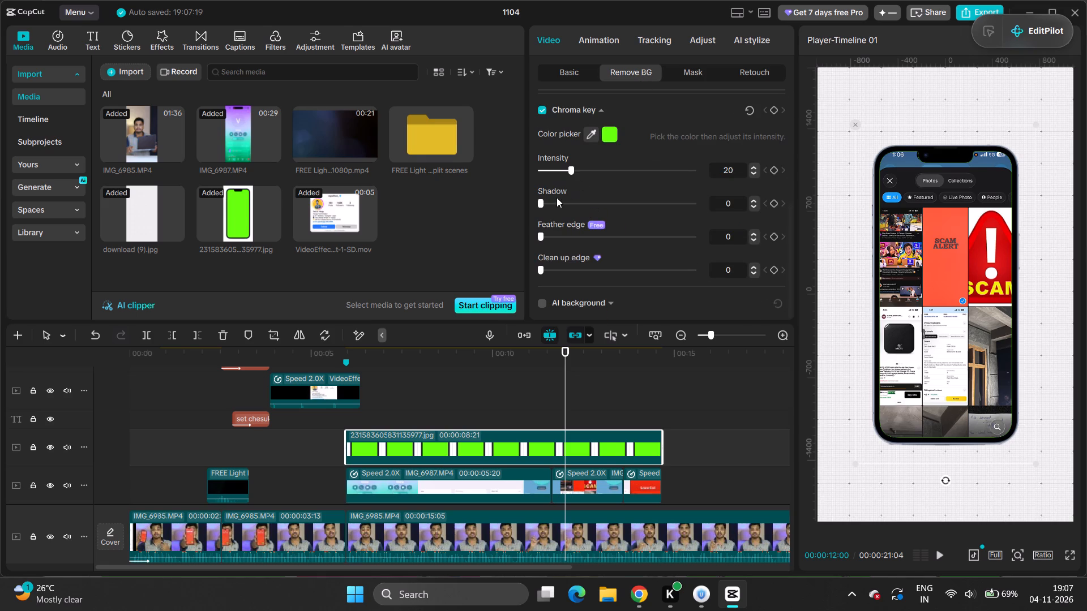
{"action": "left_click_drag", "start_coordinate": [541, 272], "coordinate": [658, 283]}
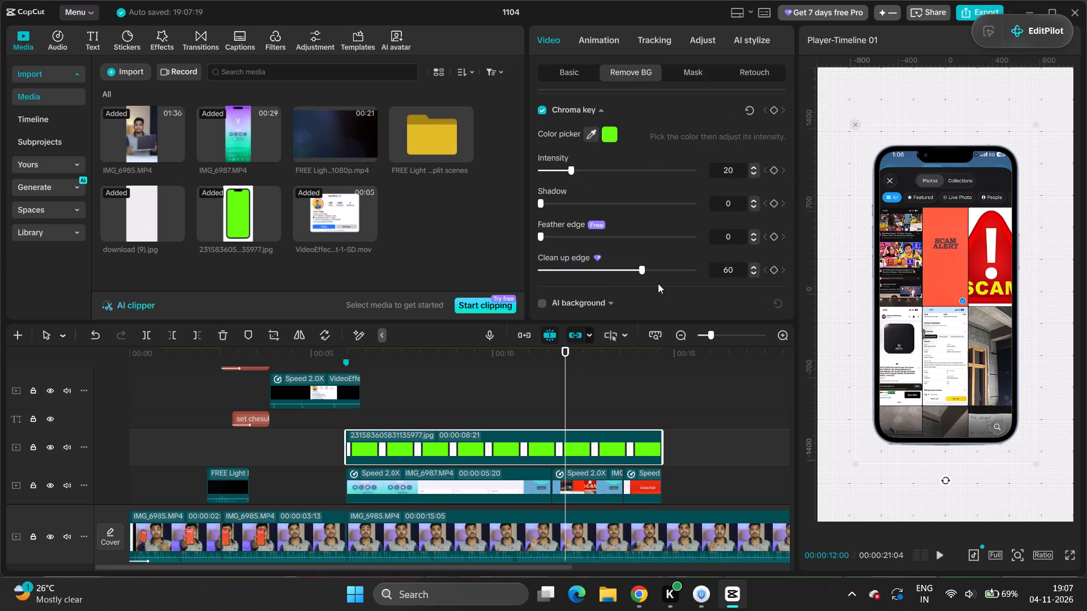
{"action": "left_click_drag", "start_coordinate": [658, 283], "coordinate": [716, 290]}
{"action": "left_click_drag", "start_coordinate": [541, 238], "coordinate": [595, 236]}
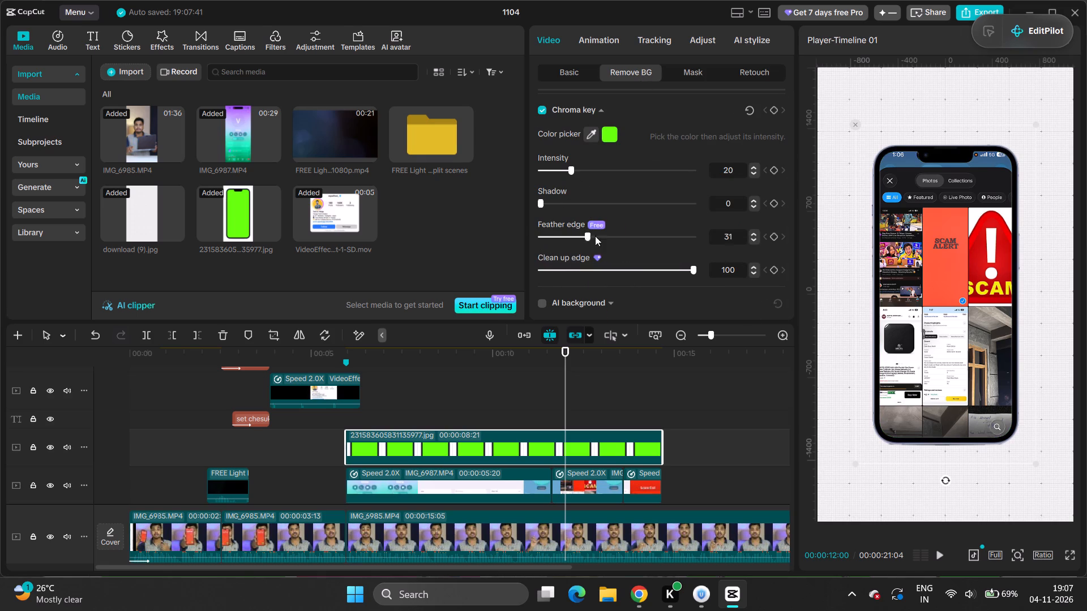
{"action": "left_click_drag", "start_coordinate": [595, 236], "coordinate": [713, 231]}
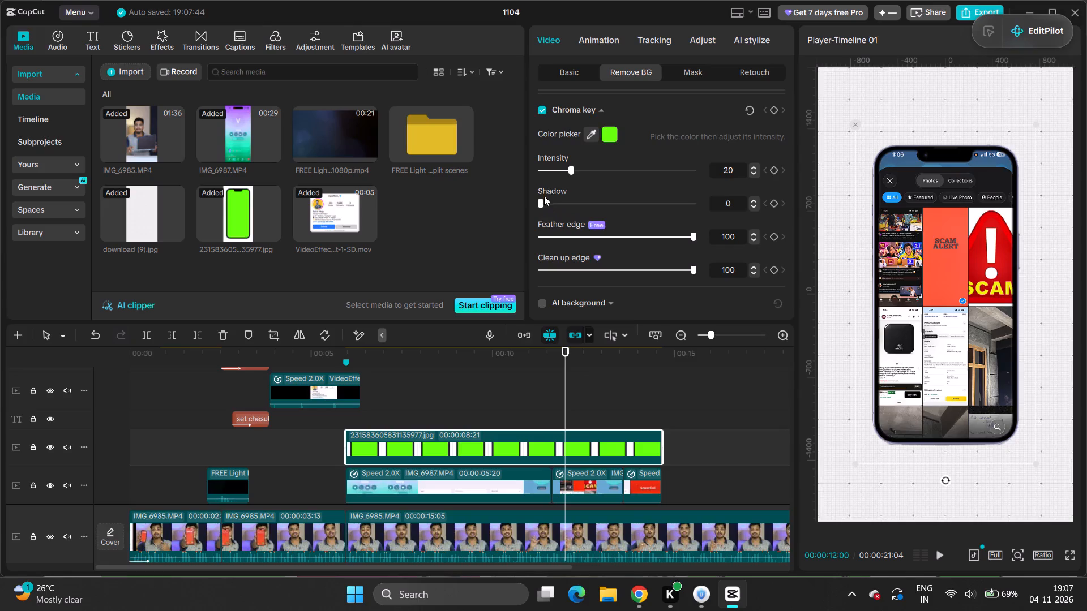
{"action": "left_click_drag", "start_coordinate": [574, 173], "coordinate": [690, 195]}
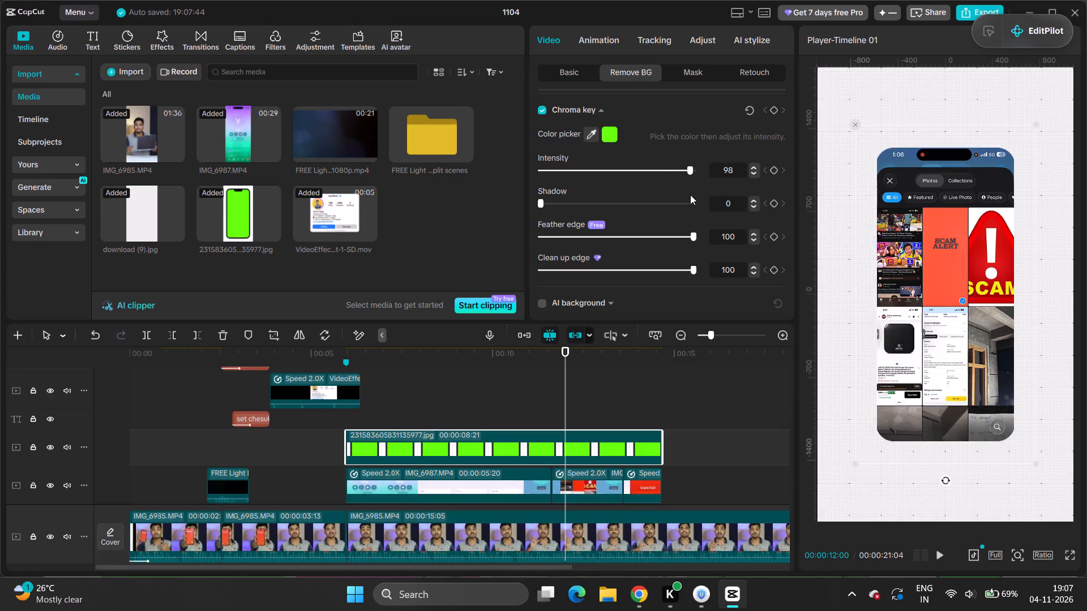
{"action": "left_click_drag", "start_coordinate": [690, 195], "coordinate": [649, 206]}
Replay from just before the phone-frame section to about 00:00:15:05 to check the keyed phone and its ending.
{"action": "left_click", "coordinate": [493, 403]}
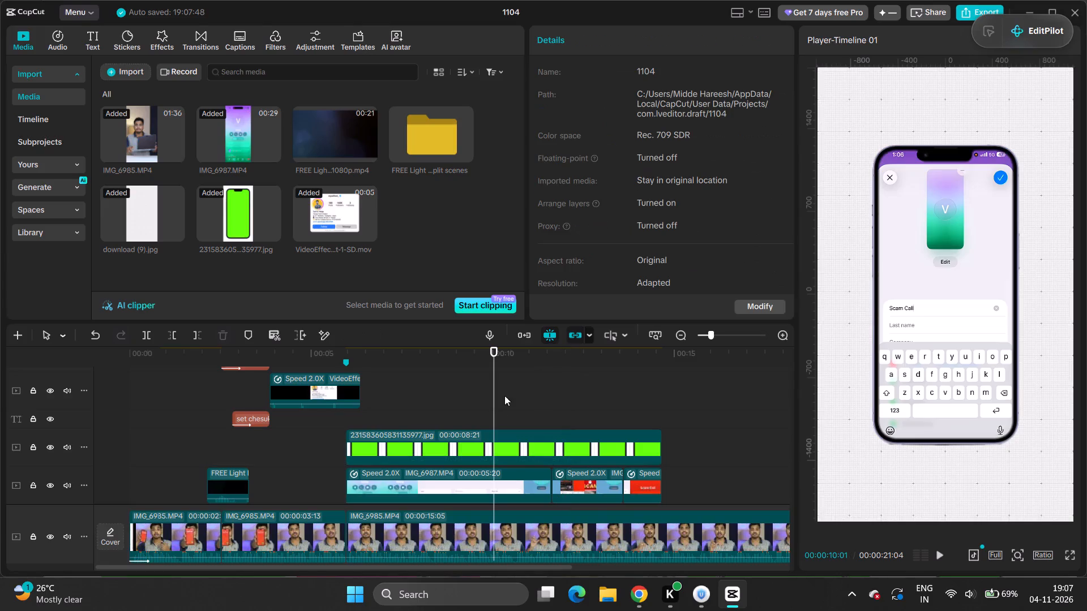
{"action": "left_click_drag", "start_coordinate": [496, 392], "coordinate": [362, 420]}
{"action": "left_click_drag", "start_coordinate": [360, 415], "coordinate": [331, 419]}
{"action": "key", "text": "space"}
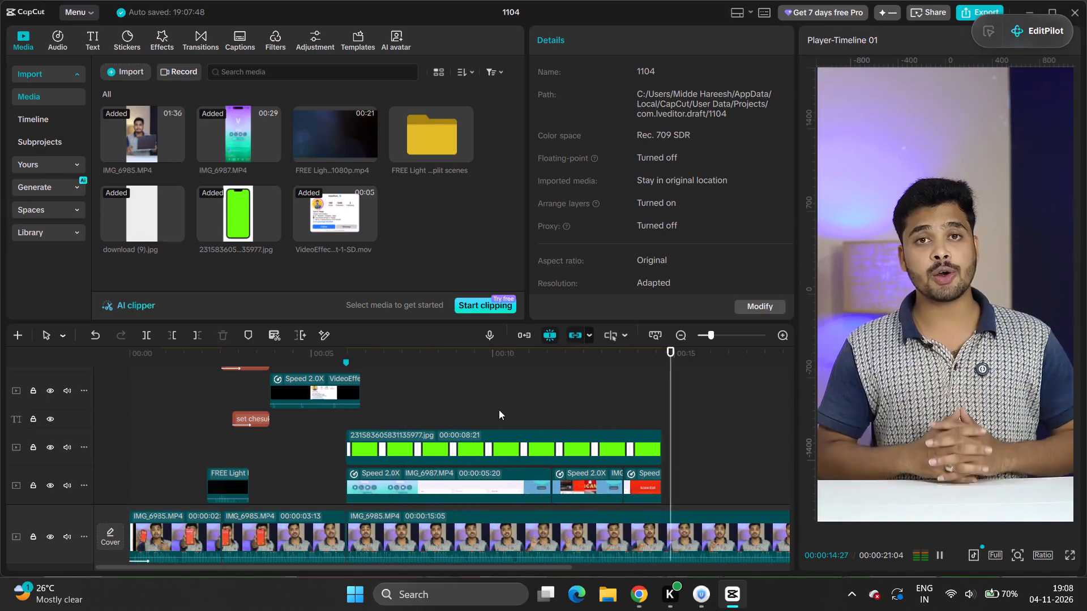
{"action": "key", "text": "space"}
Copy the FREE Light leak clip from the phone section's start to its end, on the Instagram banner's track.
{"action": "scroll", "coordinate": [357, 437], "scroll_direction": "up", "scroll_amount": 5}
{"action": "left_click", "coordinate": [357, 423]}
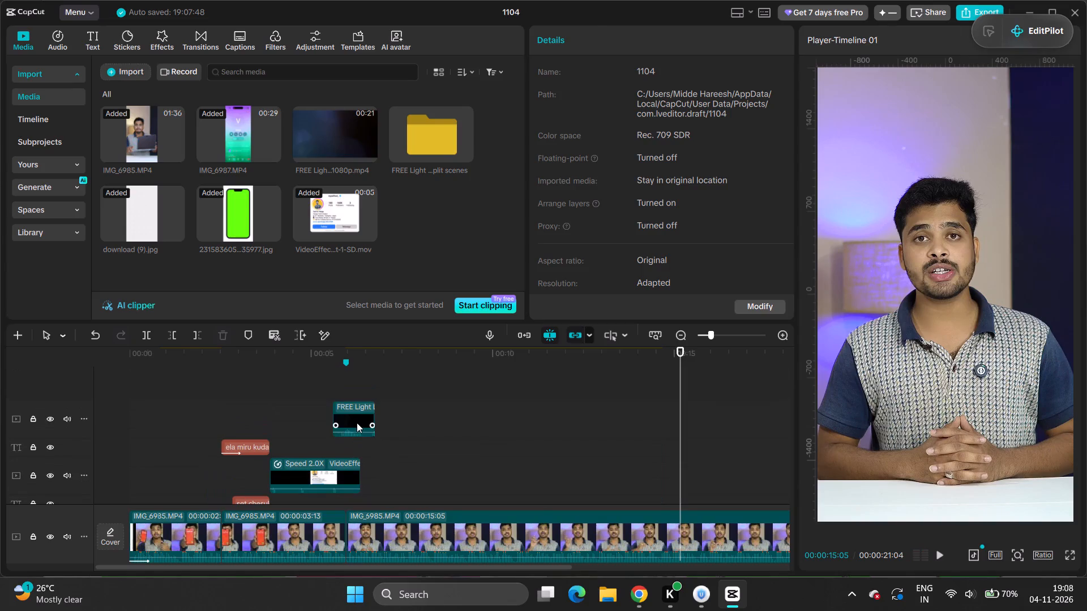
{"action": "left_click_drag", "start_coordinate": [355, 419], "coordinate": [674, 419], "text": "alt"}
{"action": "scroll", "coordinate": [674, 419], "scroll_direction": "down", "scroll_amount": 4}
{"action": "scroll", "coordinate": [669, 402], "scroll_direction": "up", "scroll_amount": 2}
{"action": "left_click_drag", "start_coordinate": [671, 376], "coordinate": [674, 463]}
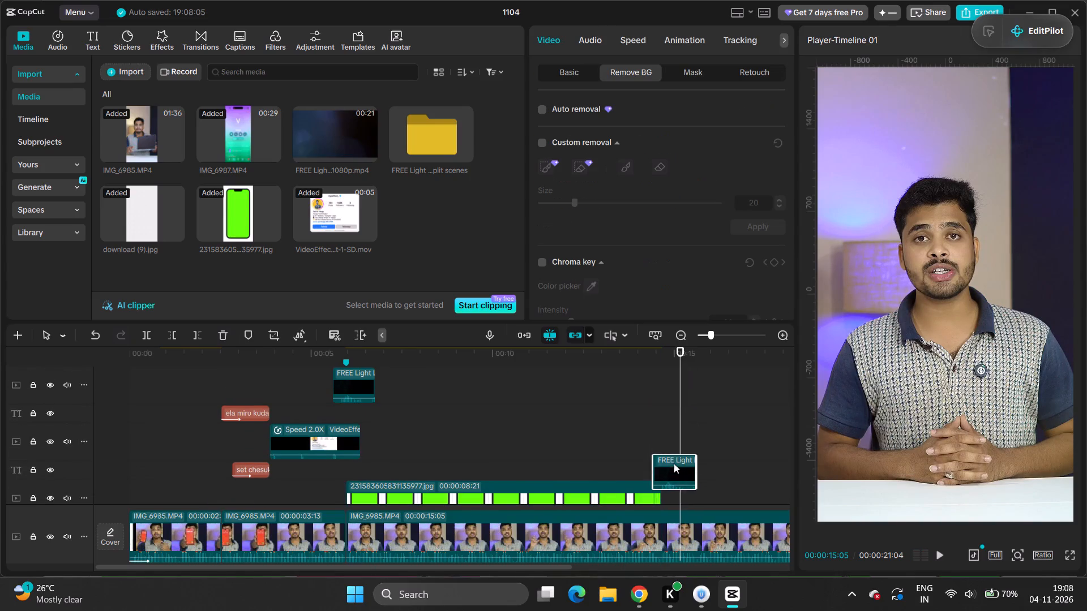
{"action": "left_click_drag", "start_coordinate": [674, 463], "coordinate": [671, 445]}
Scrub back to the copied light leak's start at about 00:00:14:11 to check the transition out of the phone section.
{"action": "left_click_drag", "start_coordinate": [681, 400], "coordinate": [654, 406]}
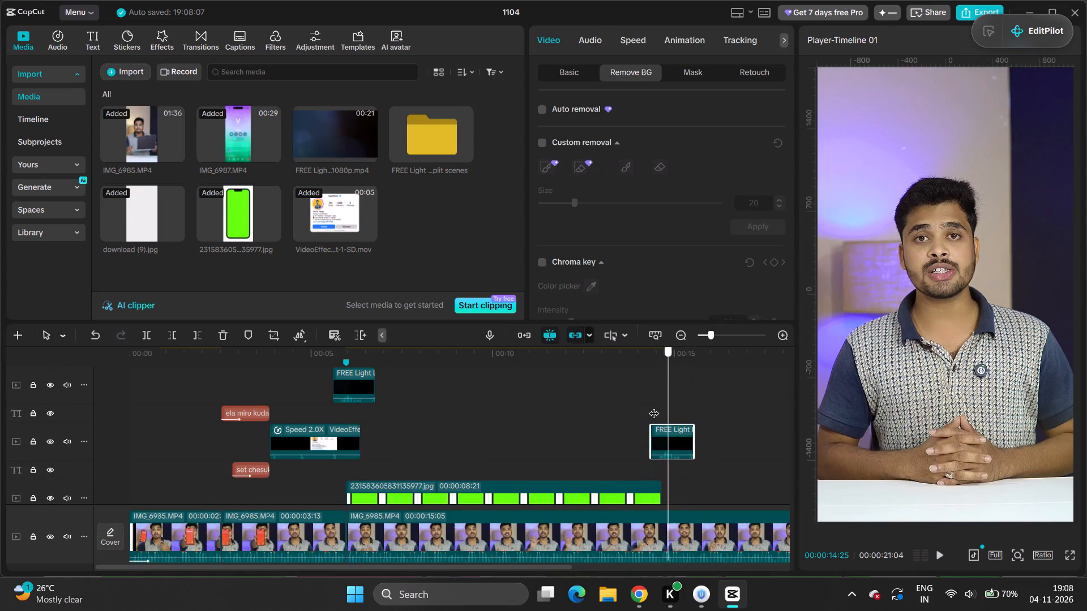
{"action": "left_click_drag", "start_coordinate": [654, 406], "coordinate": [649, 407]}
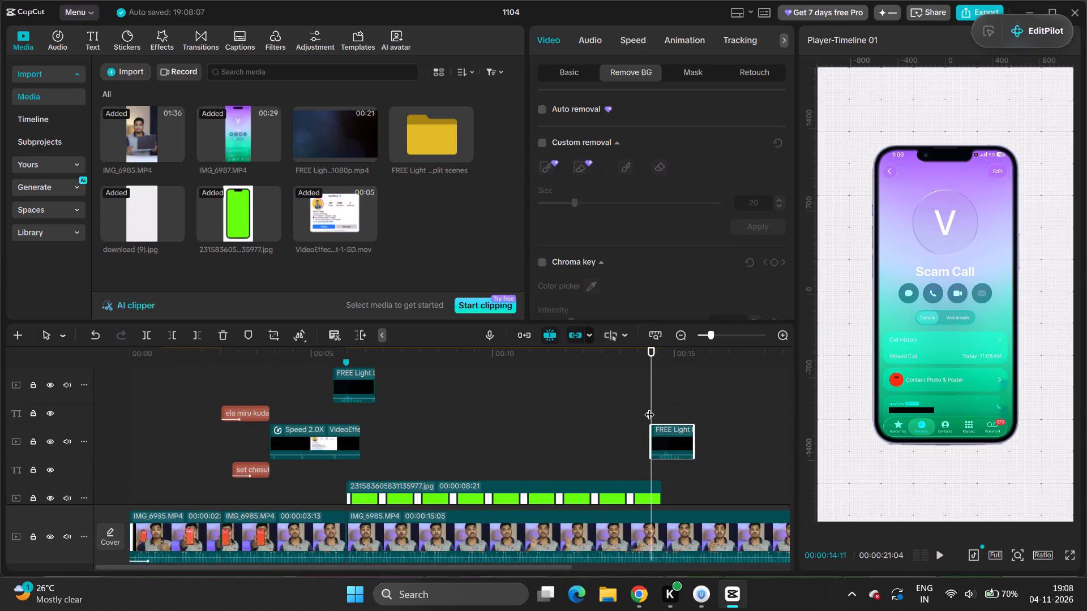
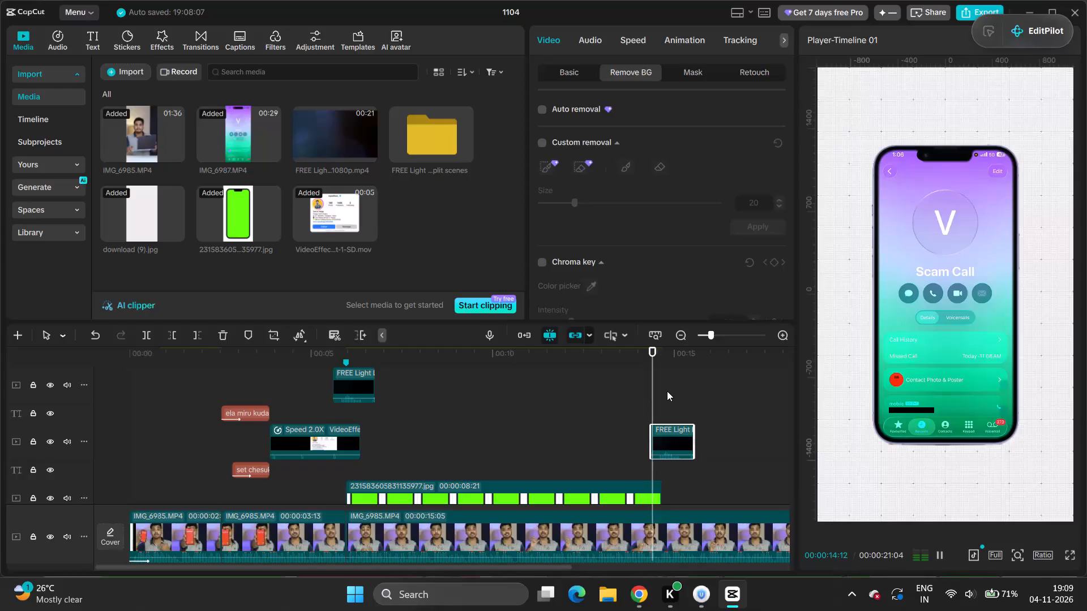
Replay the light-leak transition out of the phone section and the talking footage after it, up to about 00:00:16:18.
{"action": "key", "text": "space"}
{"action": "left_click_drag", "start_coordinate": [677, 384], "coordinate": [674, 384]}
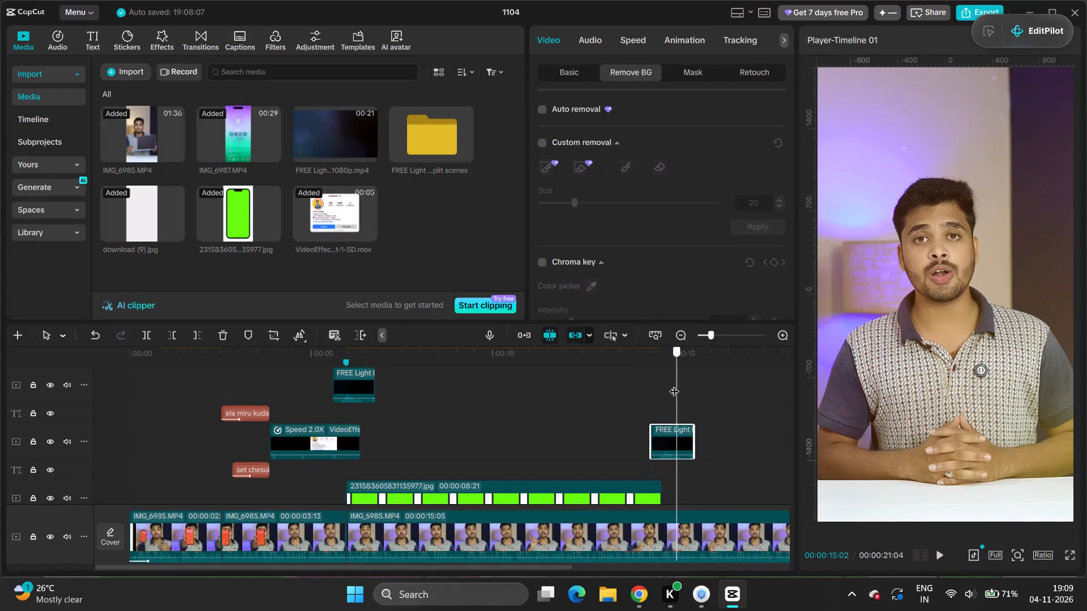
{"action": "left_click_drag", "start_coordinate": [674, 384], "coordinate": [638, 390]}
{"action": "key", "text": "space"}
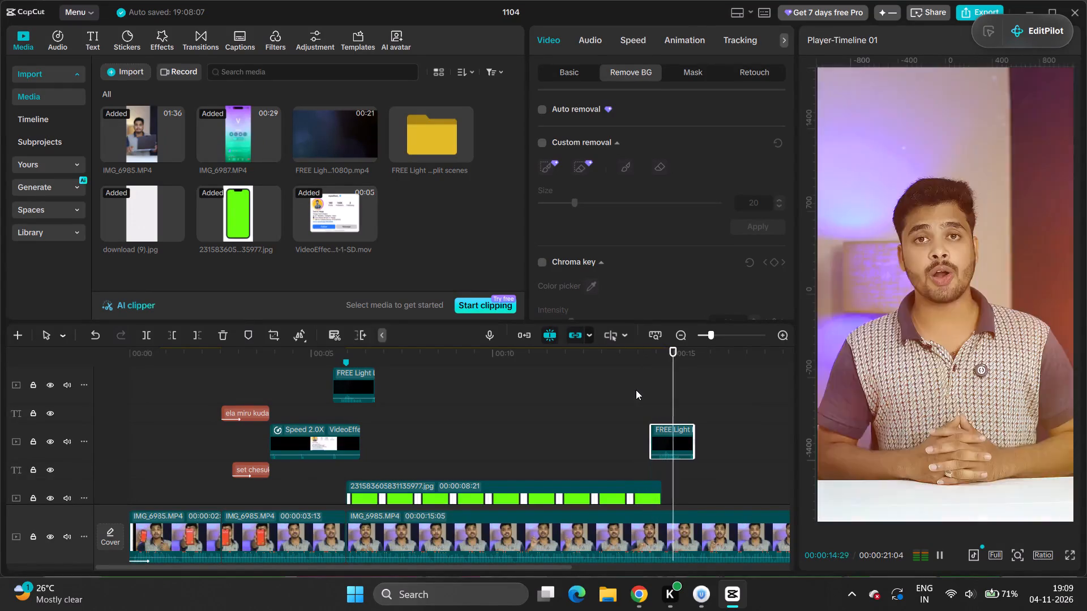
{"action": "key", "text": "space"}
{"action": "key", "text": "space"}
{"action": "key", "text": "space"}
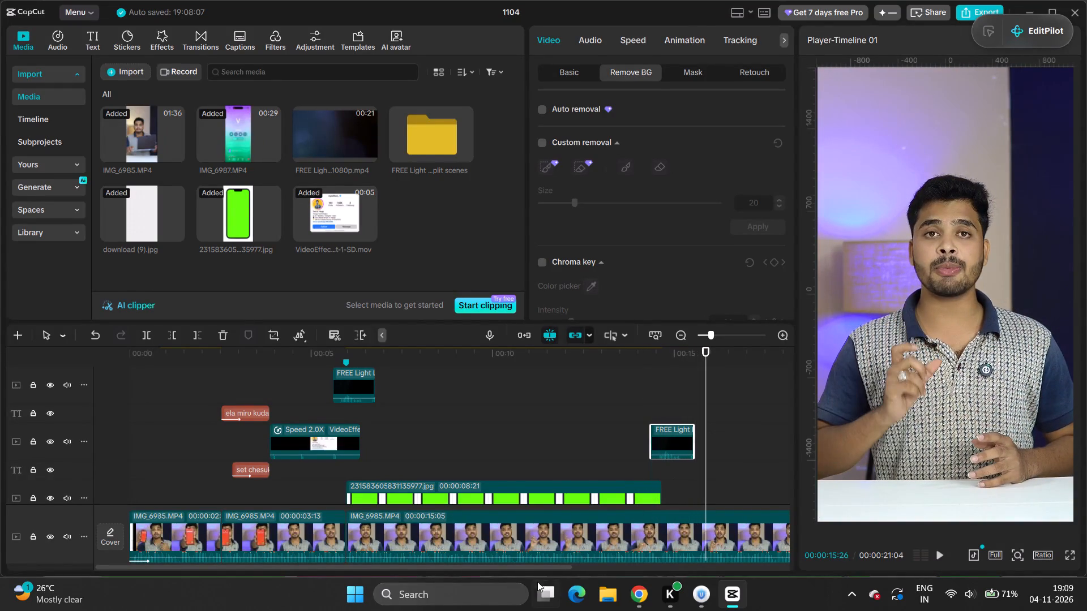
{"action": "left_click_drag", "start_coordinate": [544, 567], "coordinate": [591, 569]}
{"action": "scroll", "coordinate": [664, 420], "scroll_direction": "down", "scroll_amount": 4}
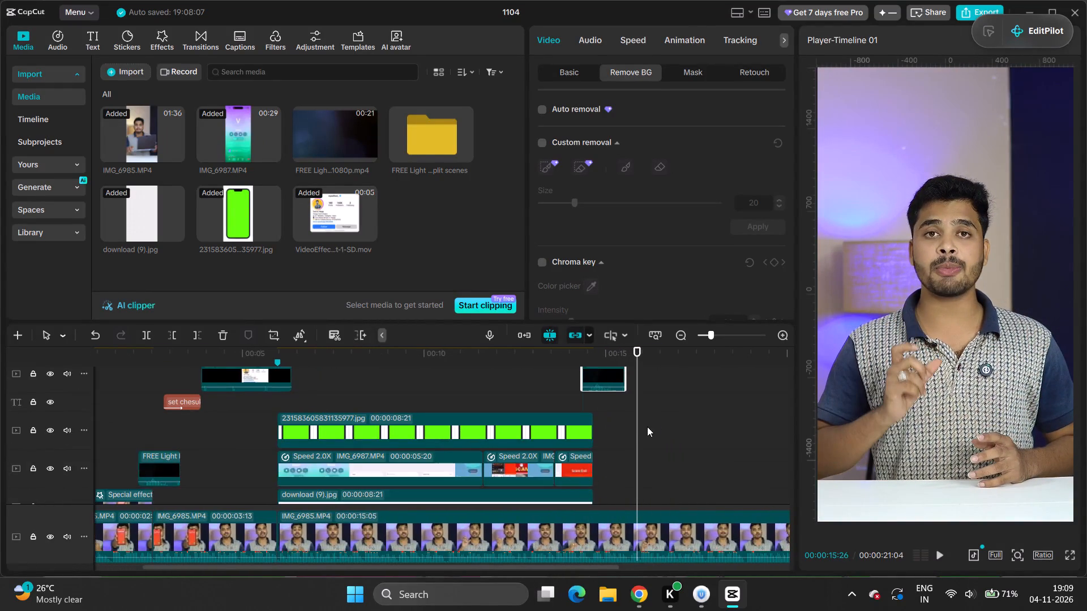
{"action": "left_click_drag", "start_coordinate": [640, 429], "coordinate": [604, 438]}
{"action": "key", "text": "space"}
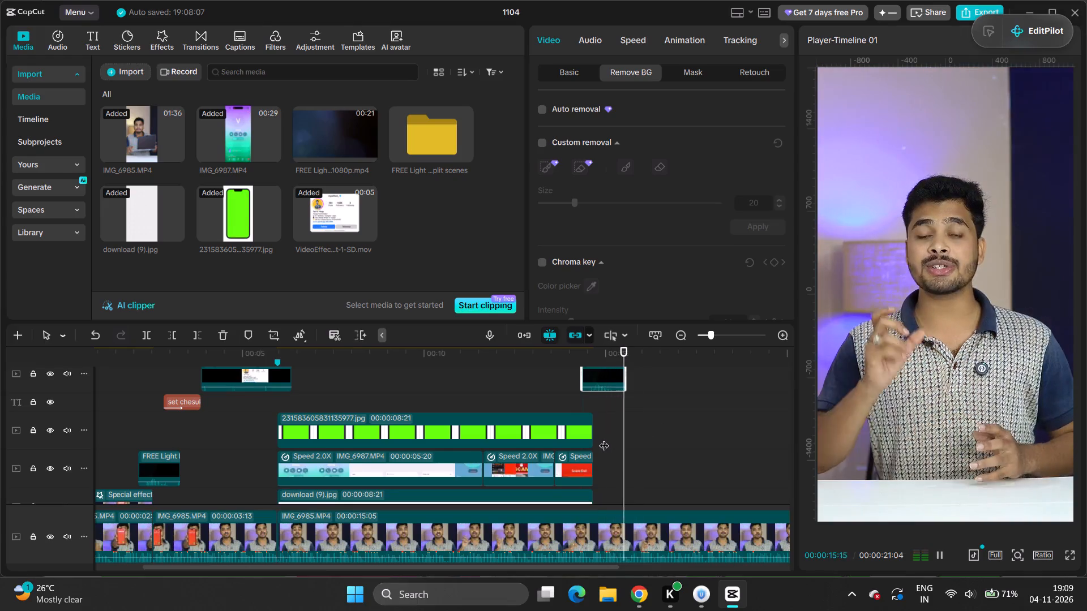
{"action": "key", "text": "space"}
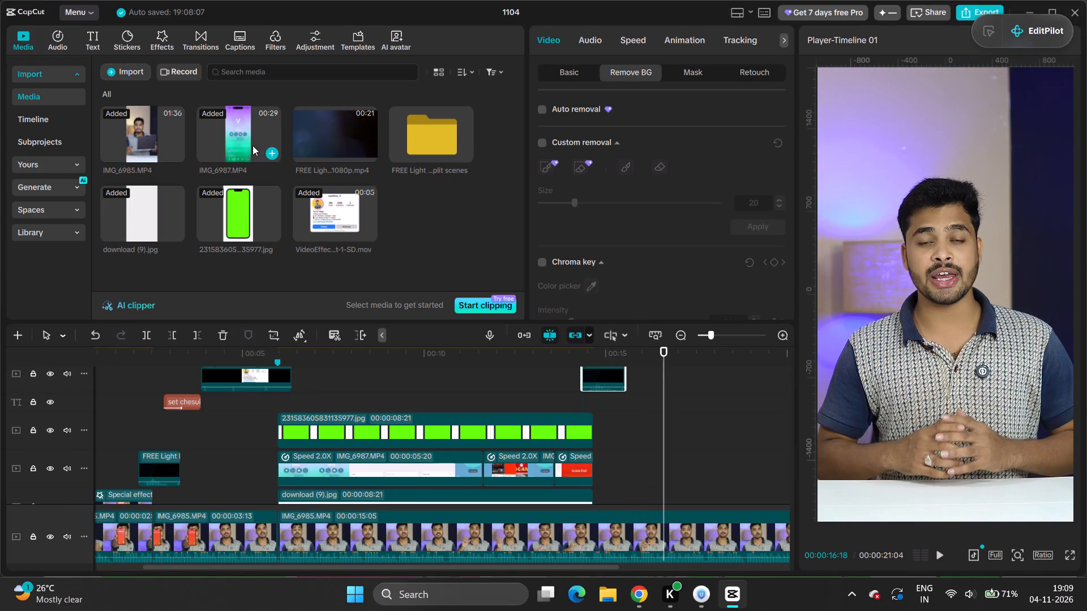
Preview the IMG_6987.MP4 phone screen recording from the imported media.
{"action": "left_click", "coordinate": [249, 144]}
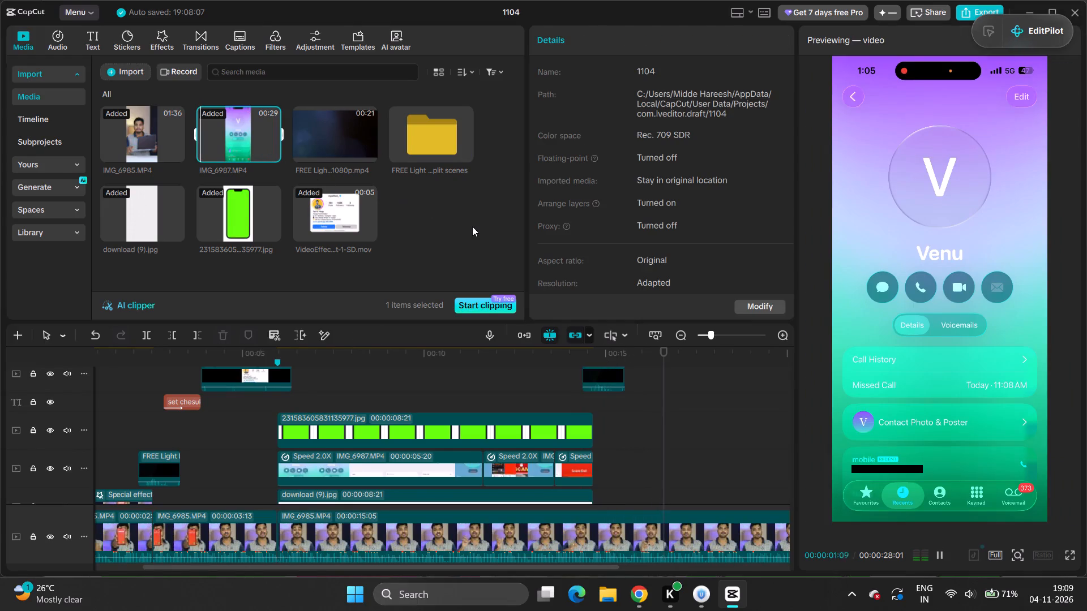
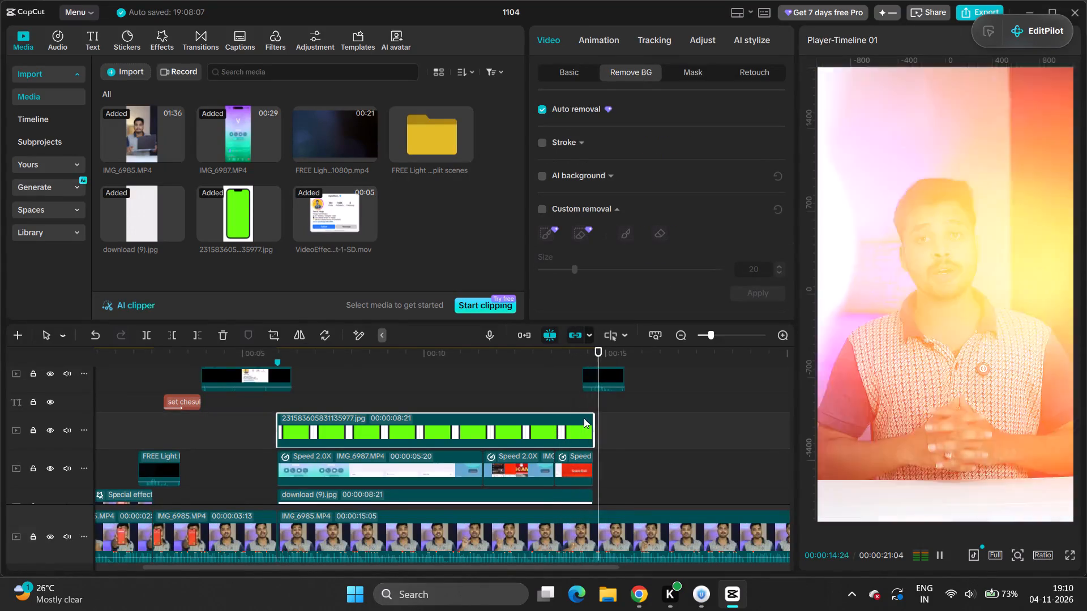
Review the opening scam call shot and its phone glow effect over roughly the first three seconds of the timeline.
{"action": "key", "text": "space"}
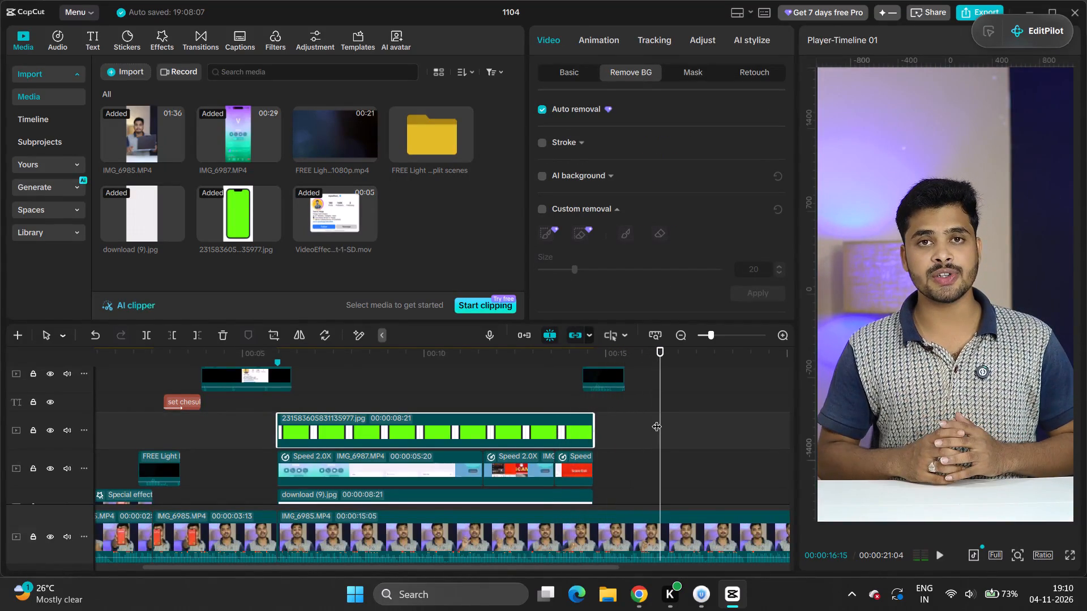
{"action": "left_click_drag", "start_coordinate": [657, 418], "coordinate": [157, 570]}
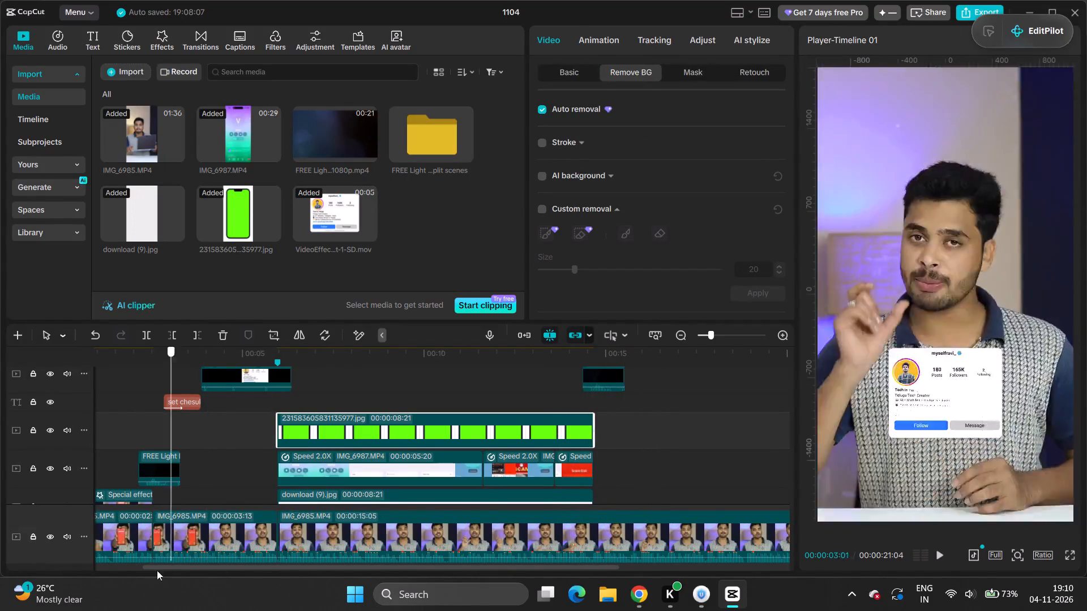
{"action": "left_click_drag", "start_coordinate": [157, 570], "coordinate": [170, 550]}
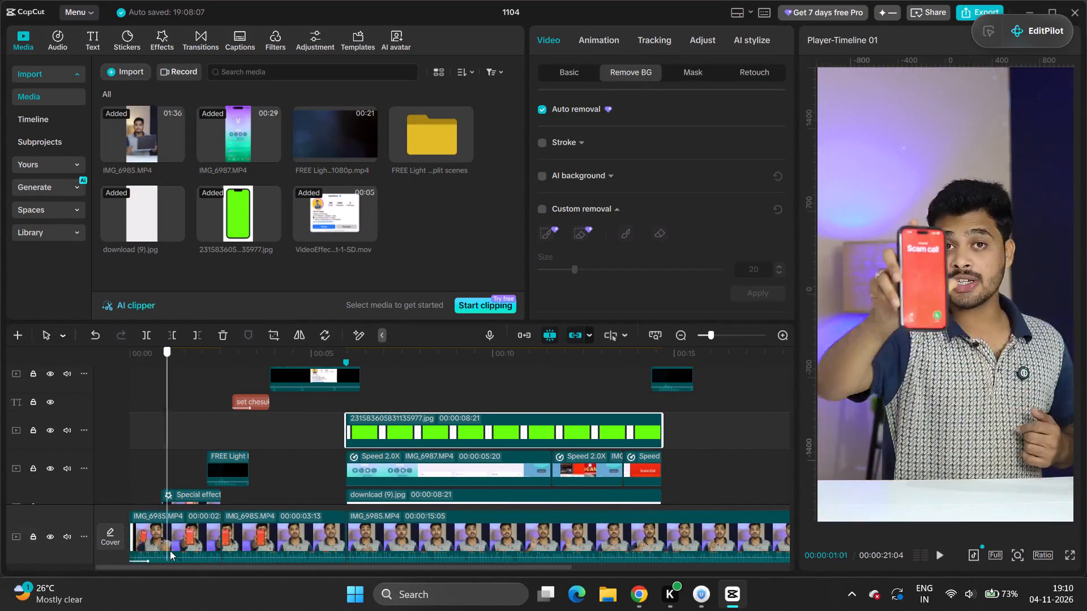
{"action": "left_click_drag", "start_coordinate": [170, 550], "coordinate": [195, 550]}
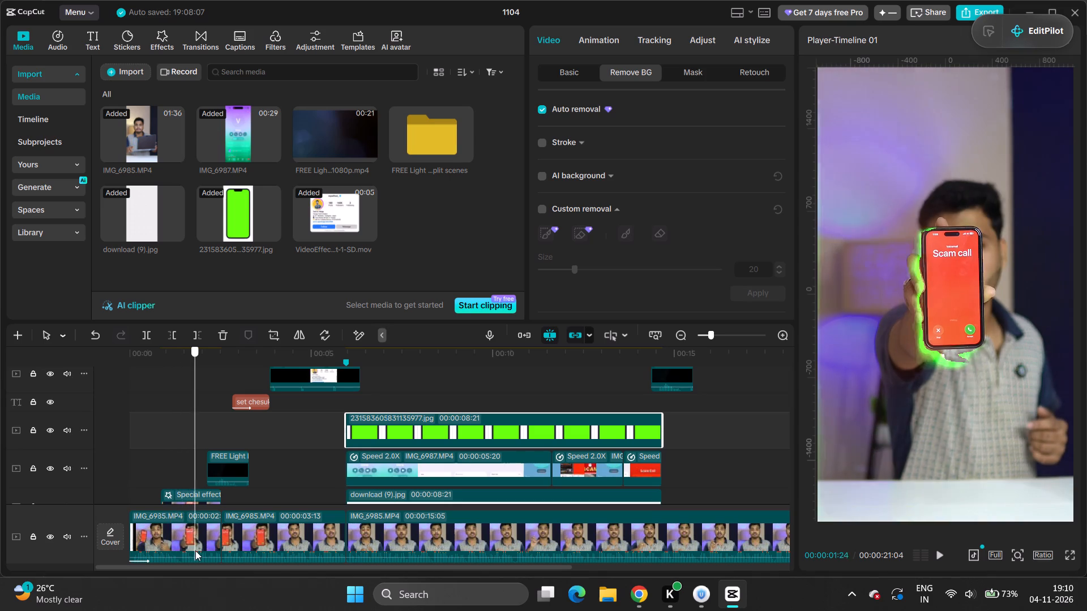
{"action": "left_click_drag", "start_coordinate": [195, 550], "coordinate": [171, 557]}
{"action": "left_click", "coordinate": [171, 557]}
{"action": "key", "text": "space"}
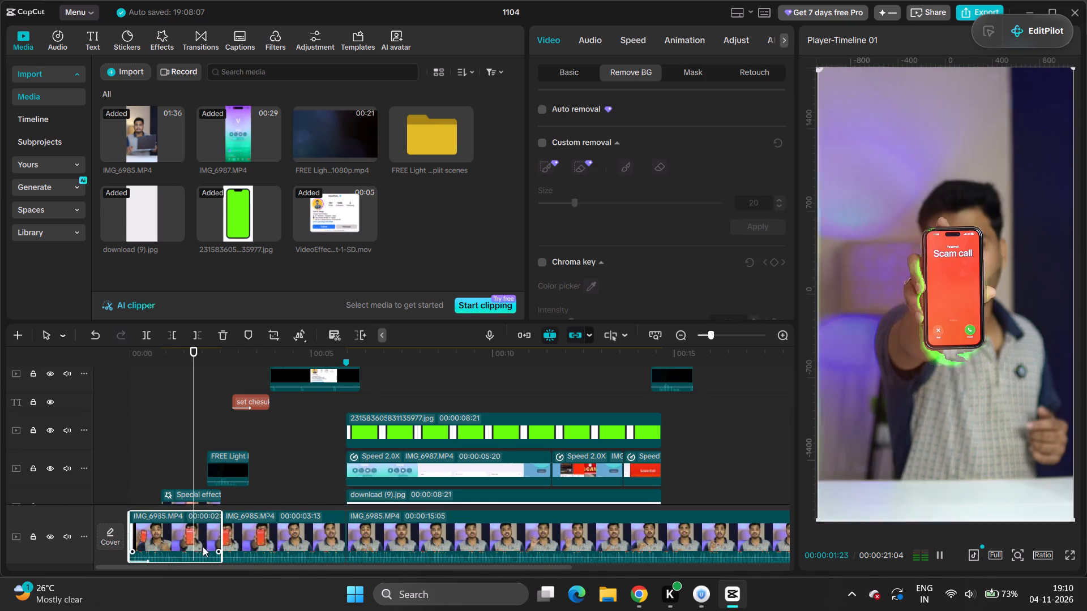
{"action": "key", "text": "space"}
{"action": "scroll", "coordinate": [205, 431], "scroll_direction": "down", "scroll_amount": 4}
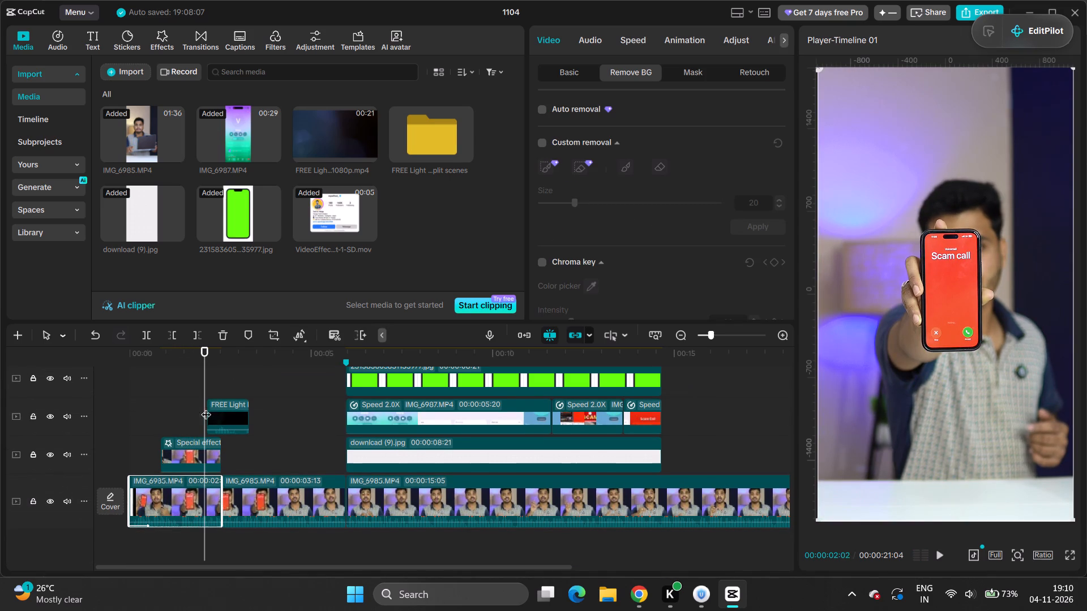
{"action": "left_click_drag", "start_coordinate": [205, 393], "coordinate": [149, 389]}
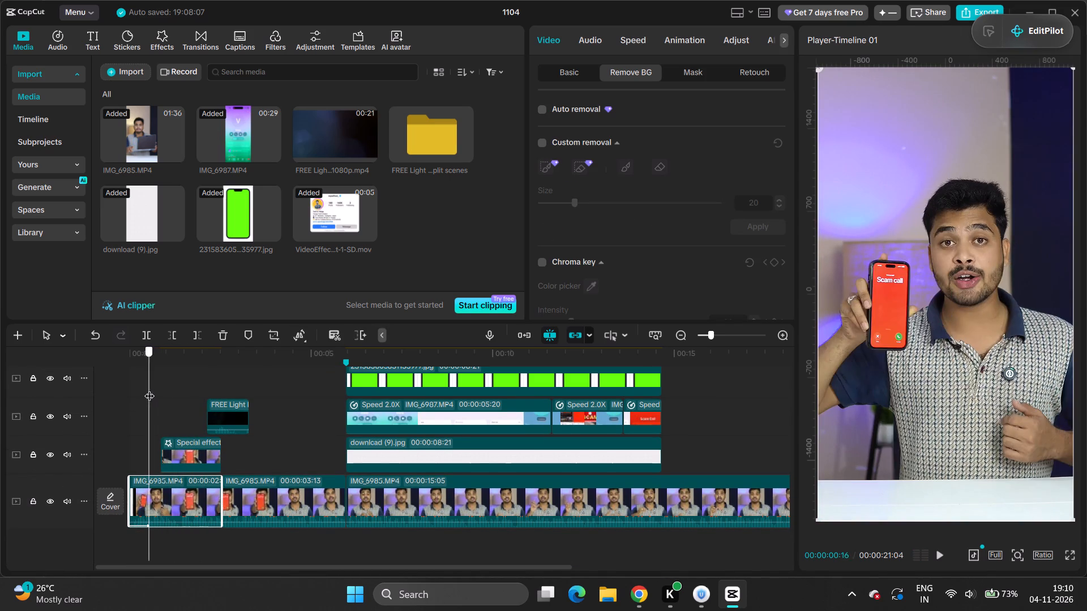
{"action": "left_click_drag", "start_coordinate": [149, 389], "coordinate": [169, 391]}
Undo the last timeline edit.
{"action": "key", "text": "ctrl+z"}
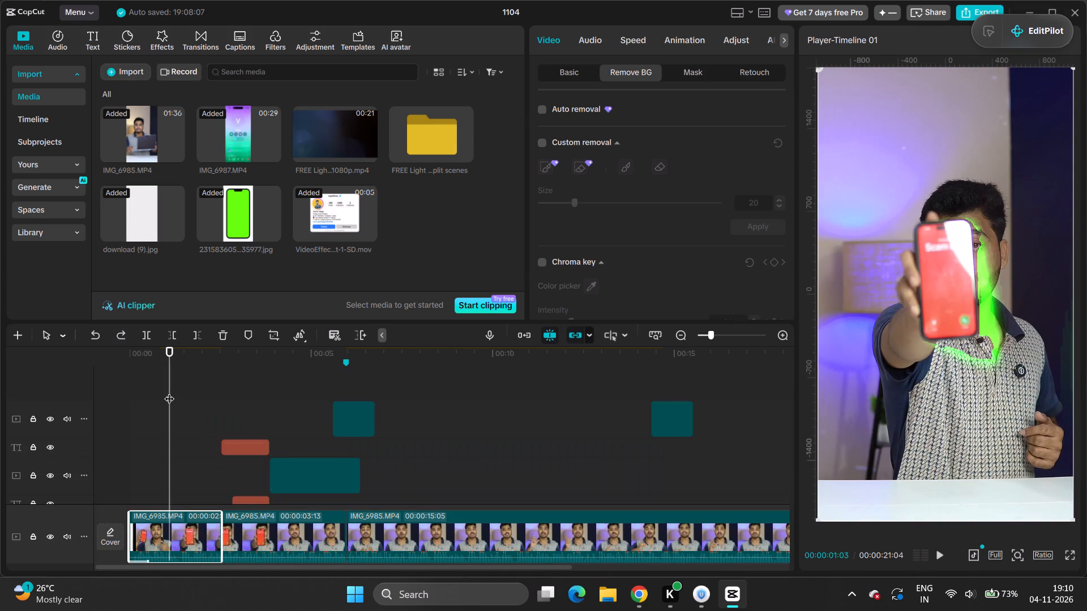
Set the Heaven's Shine effect over the opening phone shot to strength 21 and speed 63.
{"action": "scroll", "coordinate": [198, 398], "scroll_direction": "down", "scroll_amount": 11}
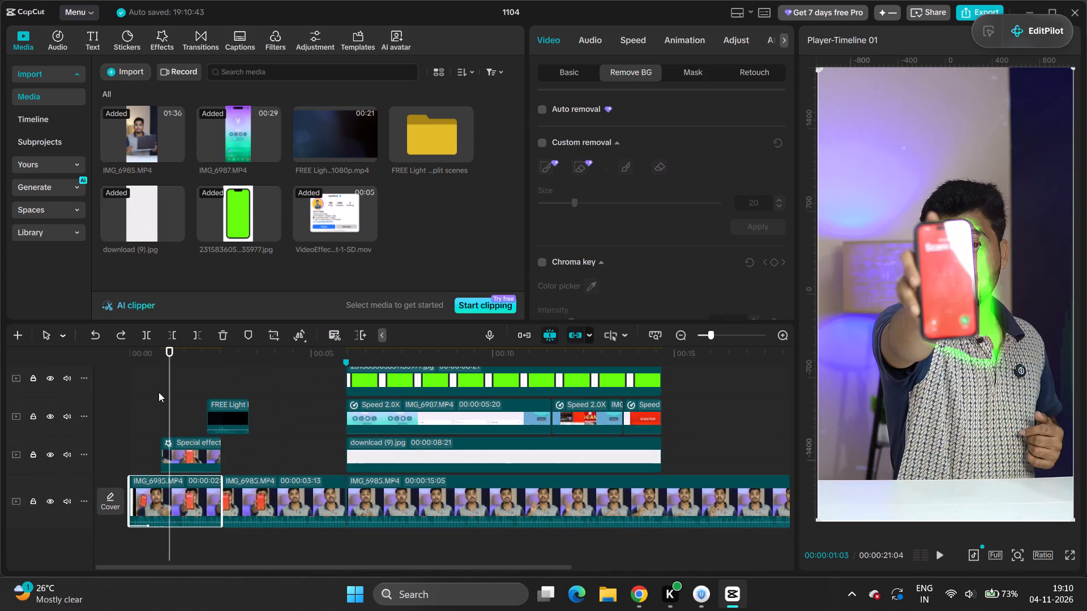
{"action": "left_click_drag", "start_coordinate": [170, 391], "coordinate": [145, 388]}
{"action": "key", "text": "space"}
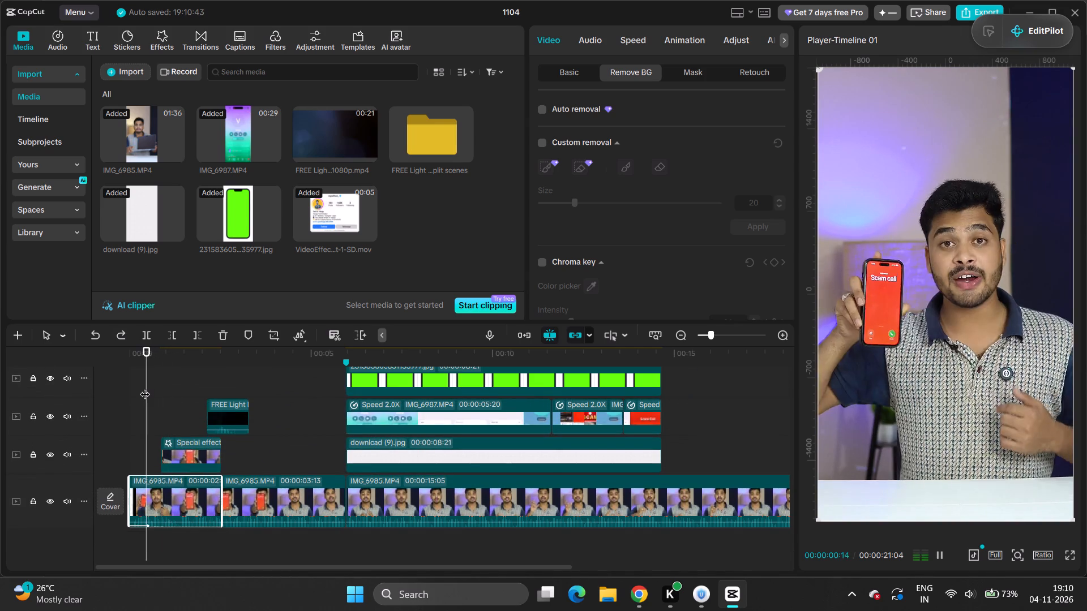
{"action": "key", "text": "space"}
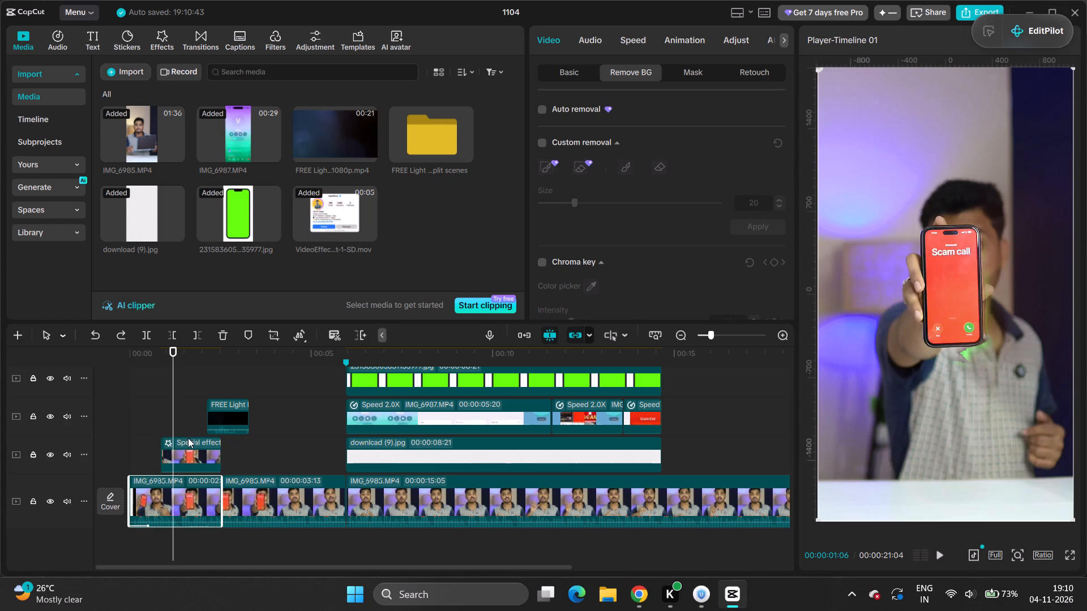
{"action": "left_click", "coordinate": [166, 442]}
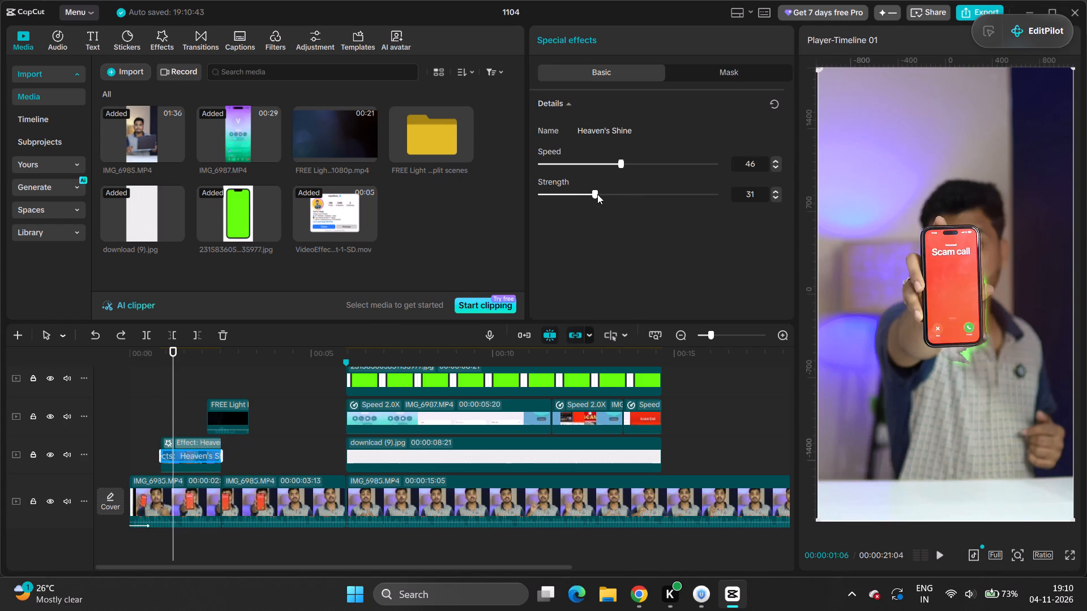
{"action": "left_click_drag", "start_coordinate": [597, 194], "coordinate": [580, 193]}
{"action": "left_click_drag", "start_coordinate": [626, 160], "coordinate": [626, 160]}
{"action": "left_click_drag", "start_coordinate": [626, 160], "coordinate": [650, 157]}
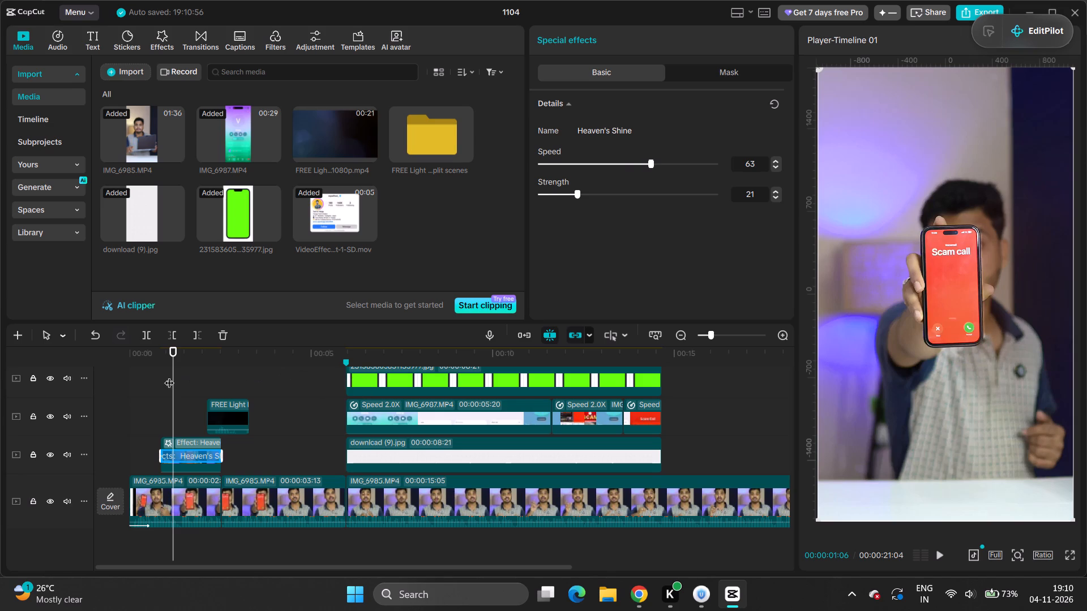
Scrub through the start of the Heaven's Shine effect around 00:00:01:02 to 00:00:01:08 to check the glow around the phone.
{"action": "left_click_drag", "start_coordinate": [174, 373], "coordinate": [145, 378]}
{"action": "left_click_drag", "start_coordinate": [145, 378], "coordinate": [168, 374]}
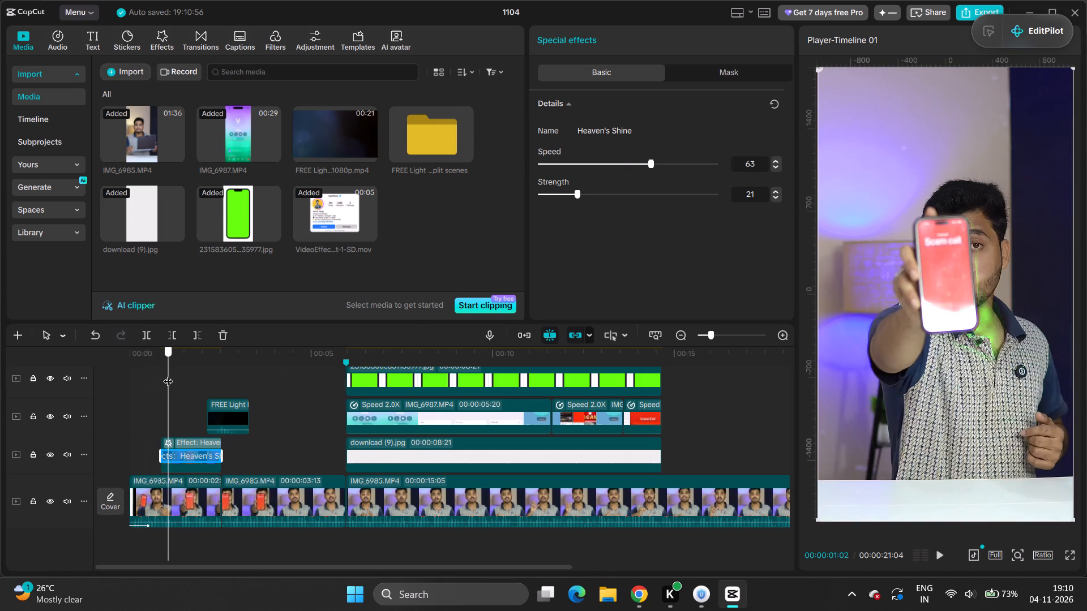
{"action": "left_click_drag", "start_coordinate": [168, 374], "coordinate": [172, 372]}
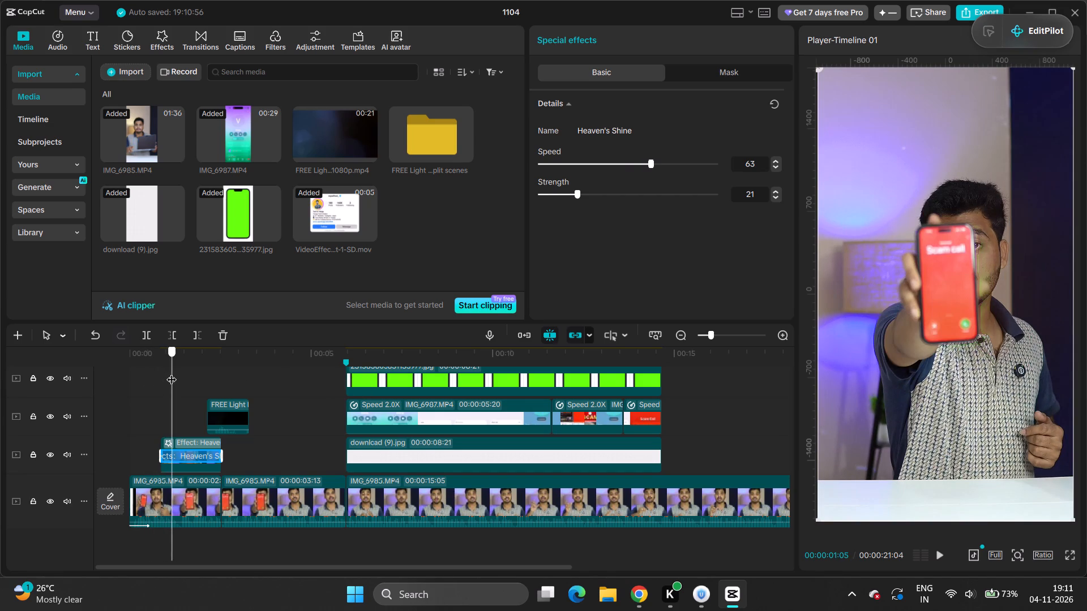
{"action": "left_click_drag", "start_coordinate": [172, 372], "coordinate": [175, 371]}
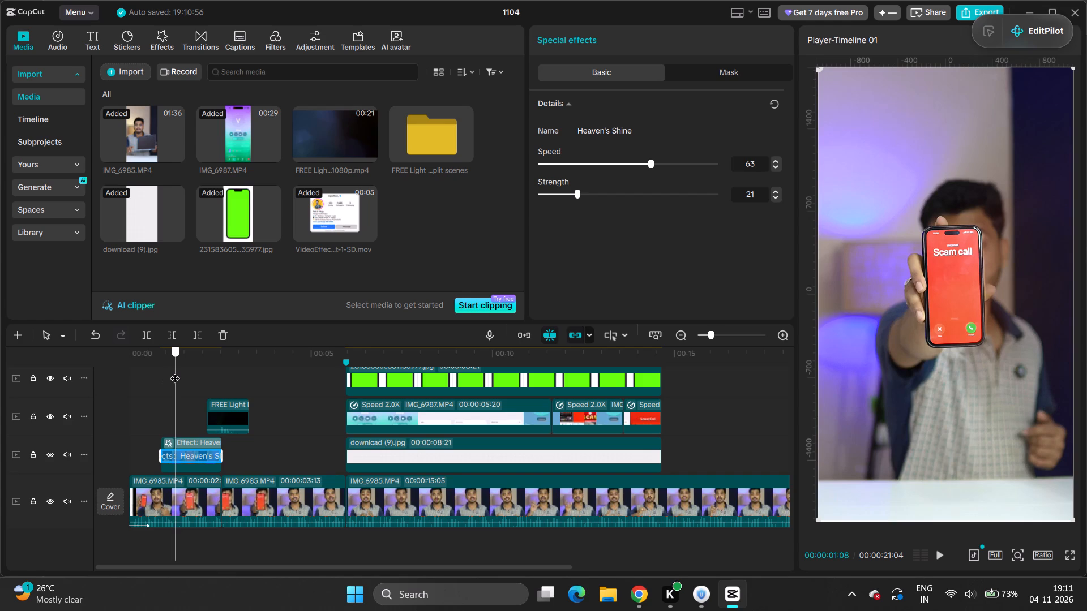
{"action": "left_click_drag", "start_coordinate": [175, 371], "coordinate": [173, 371]}
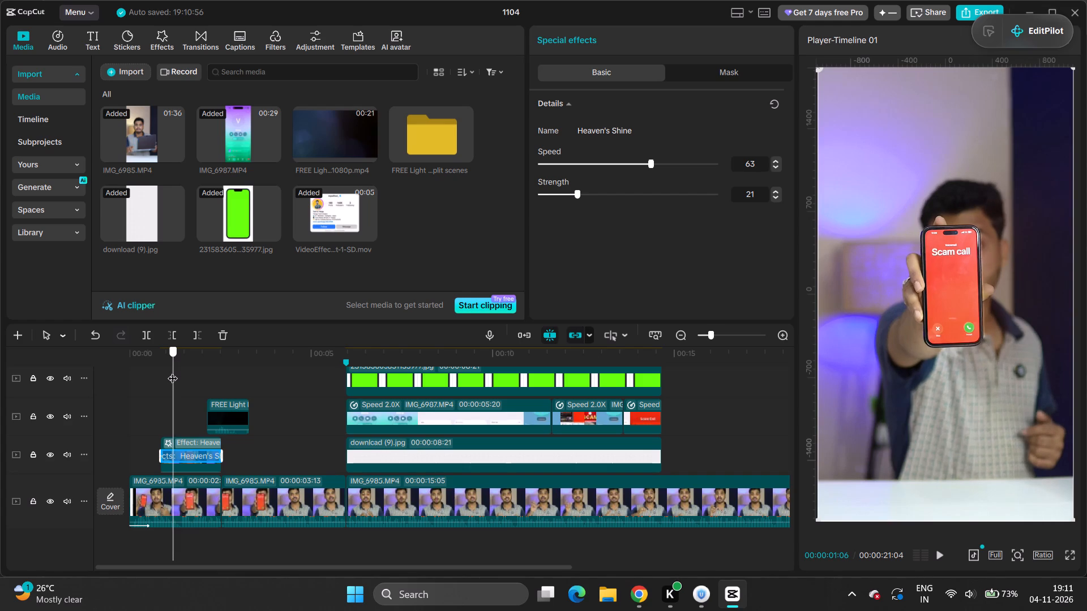
{"action": "left_click_drag", "start_coordinate": [173, 371], "coordinate": [171, 372]}
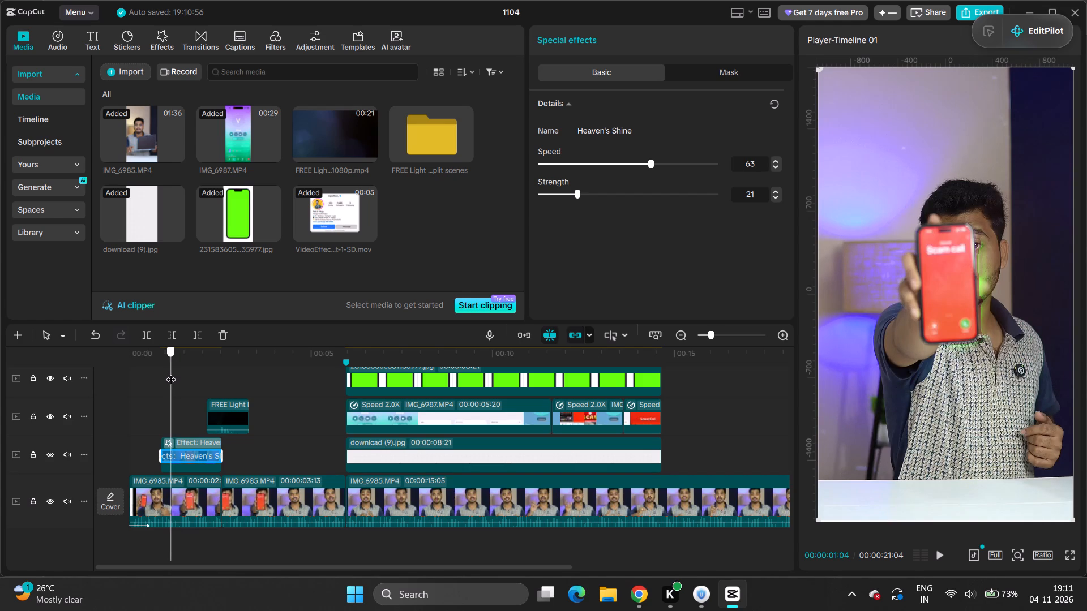
{"action": "left_click_drag", "start_coordinate": [171, 372], "coordinate": [170, 371]}
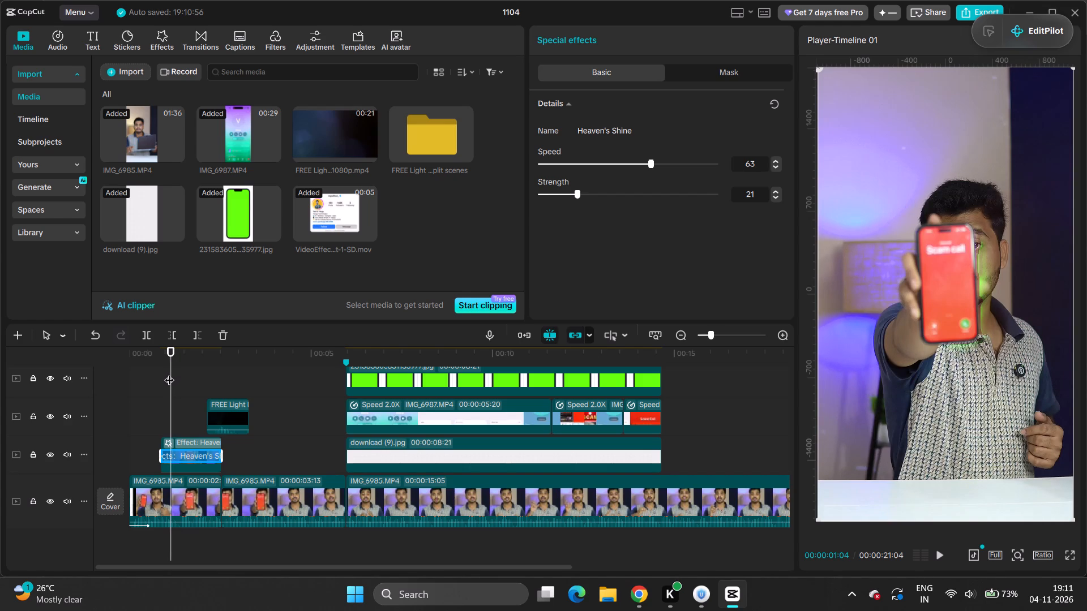
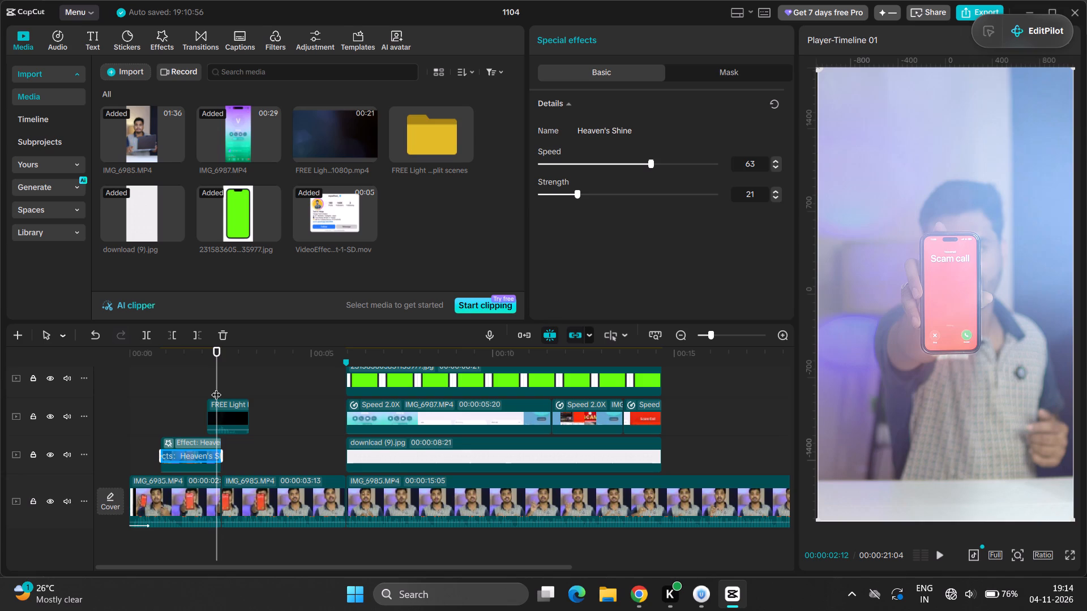
Scrub through the light leak between about 00:00:02:12 and 00:00:03:09 to check the transition out of the scam call shot.
{"action": "left_click_drag", "start_coordinate": [218, 383], "coordinate": [239, 383]}
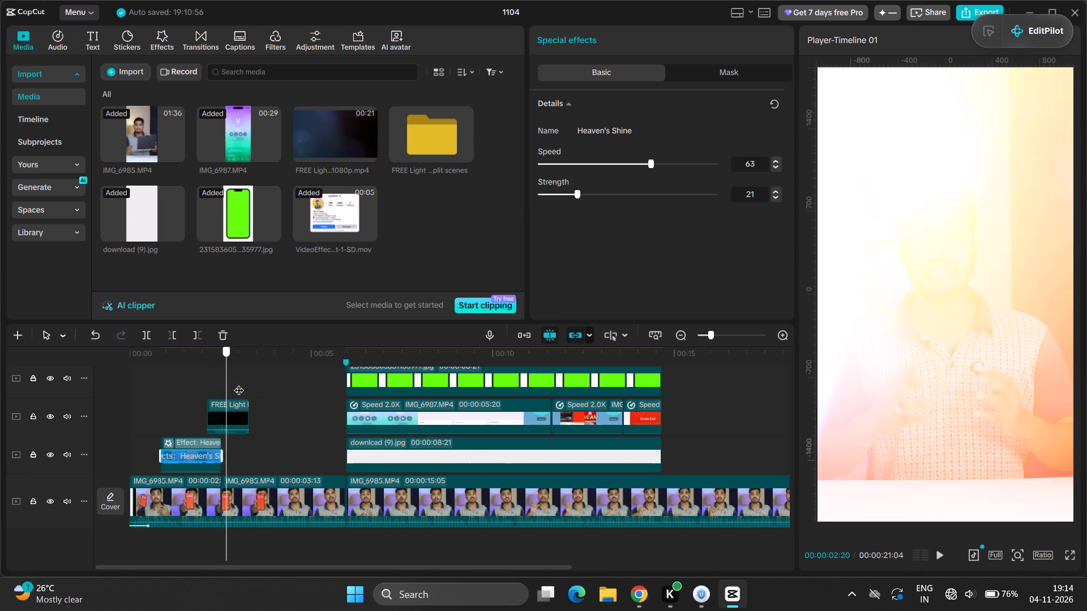
{"action": "left_click_drag", "start_coordinate": [239, 383], "coordinate": [249, 377]}
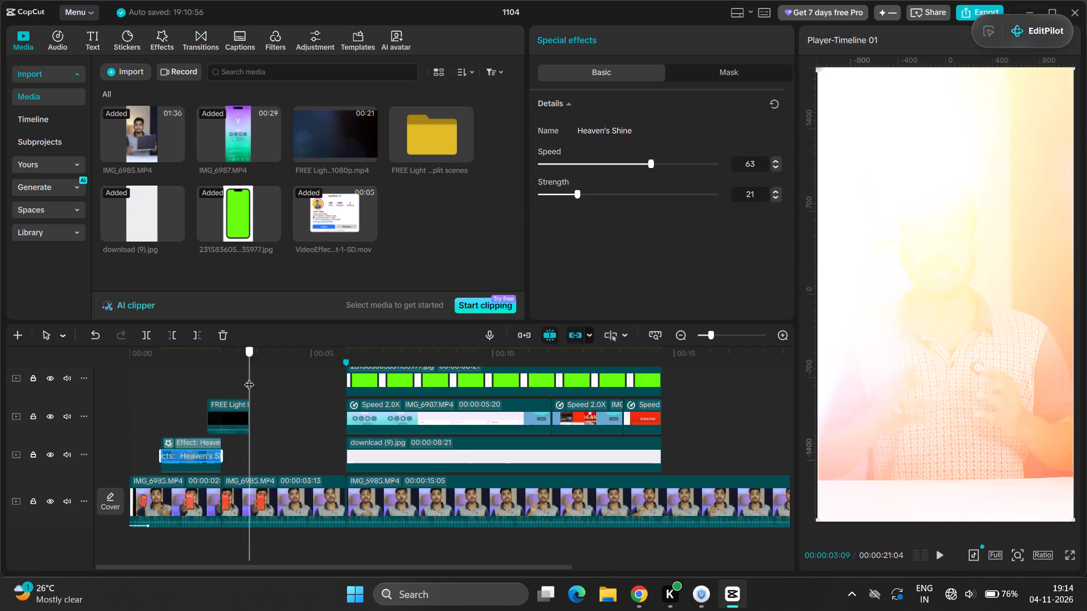
{"action": "left_click_drag", "start_coordinate": [249, 377], "coordinate": [216, 381]}
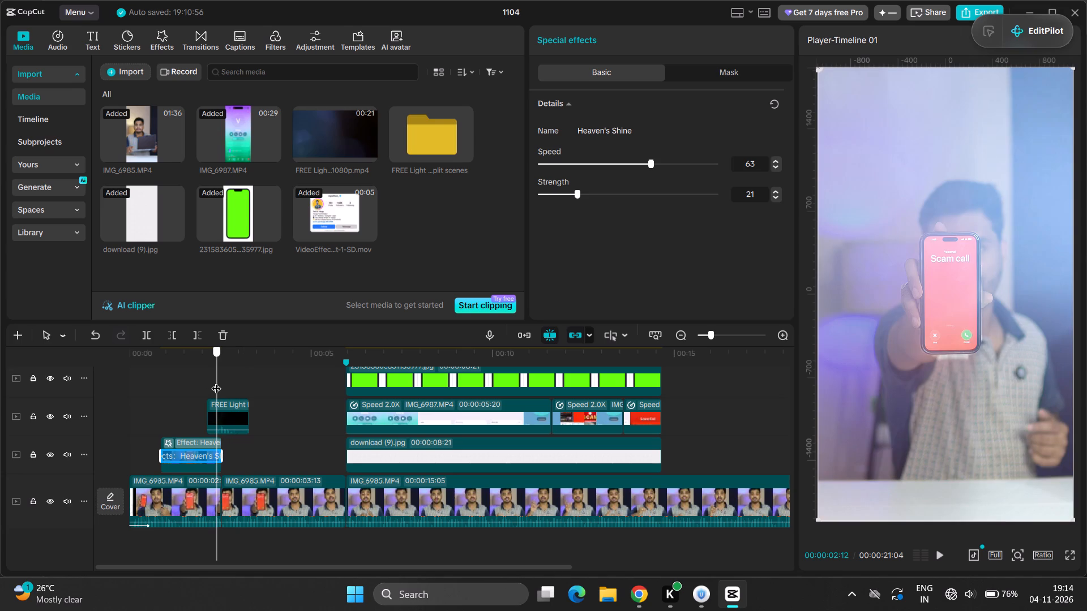
Scrub from 00:00:02:12 to 00:00:02:25 to check the cut from the scam call shot to the talking shot.
{"action": "left_click_drag", "start_coordinate": [216, 381], "coordinate": [232, 377]}
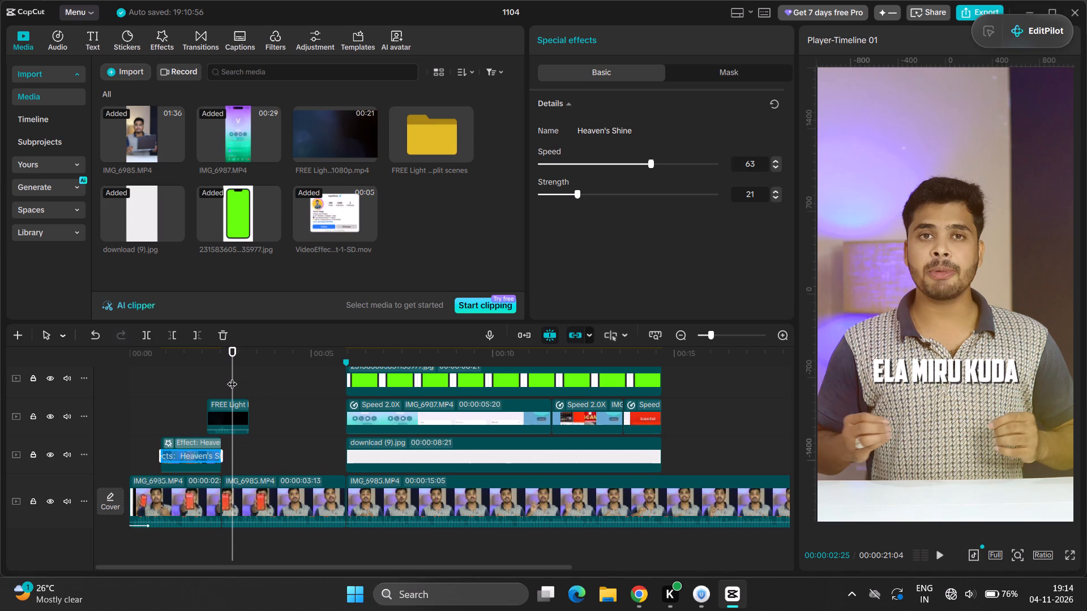